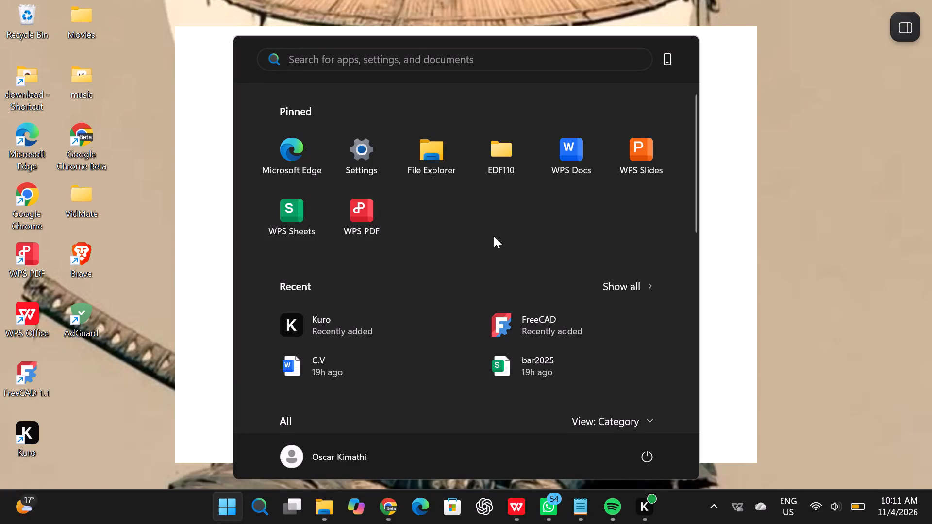
# Launch Excel and create a blank workbook.
pyautogui.scroll(-1, 510, 264)
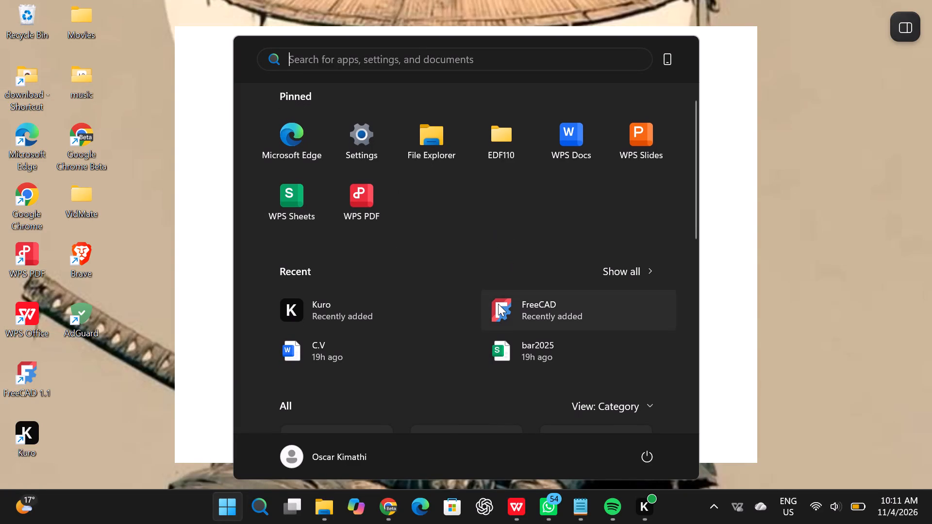
pyautogui.scroll(-1, 498, 304)
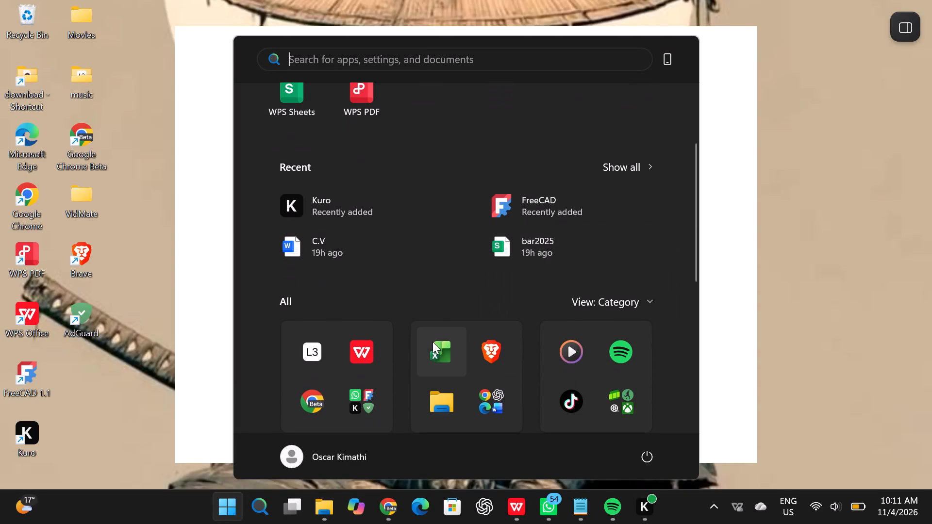
pyautogui.click(433, 342)
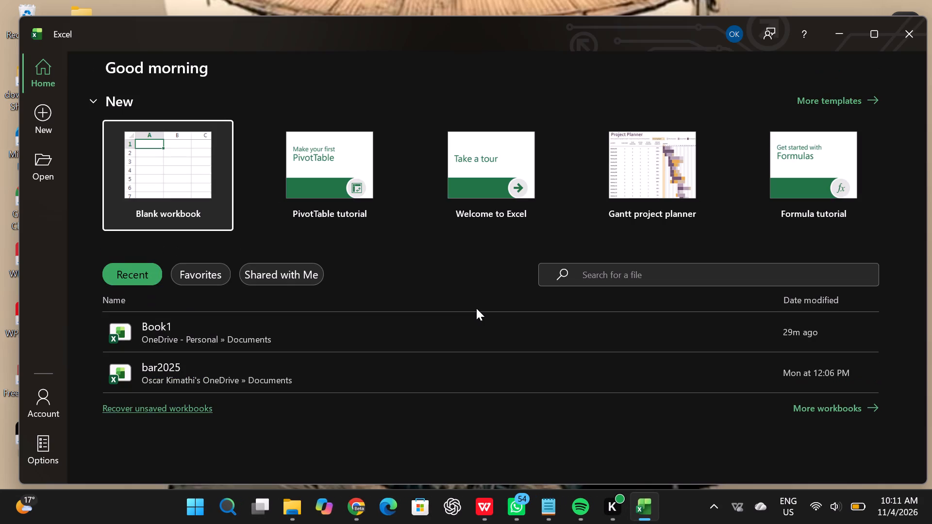
pyautogui.click(134, 127)
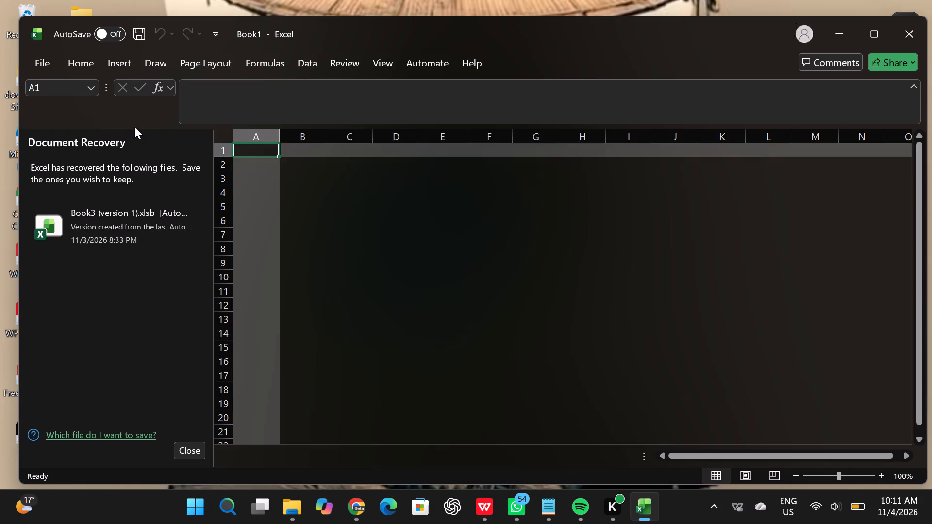
# Paste the copied text NA into cell A1, then open the empty cell A2 for editing.
pyautogui.scroll(-1, 411, 252)
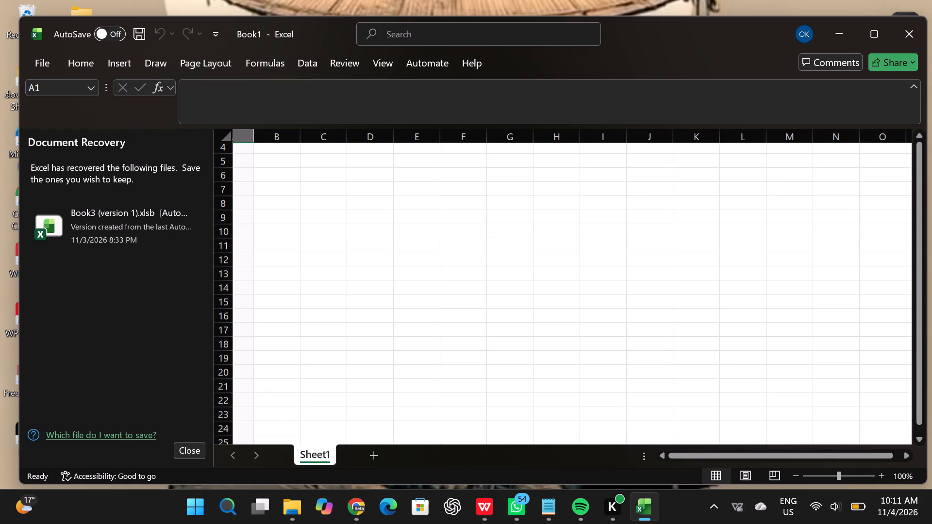
pyautogui.scroll(-1, 411, 252)
pyautogui.click(80, 59)
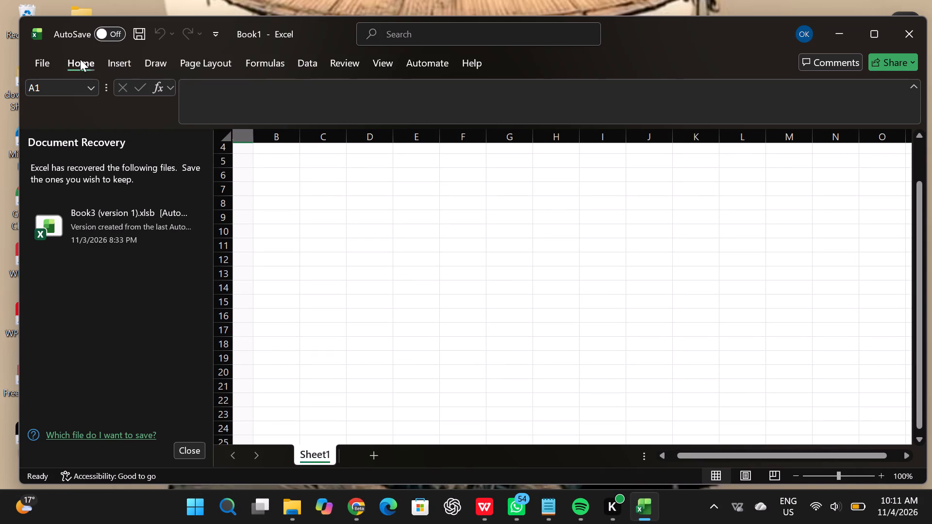
pyautogui.click(55, 96)
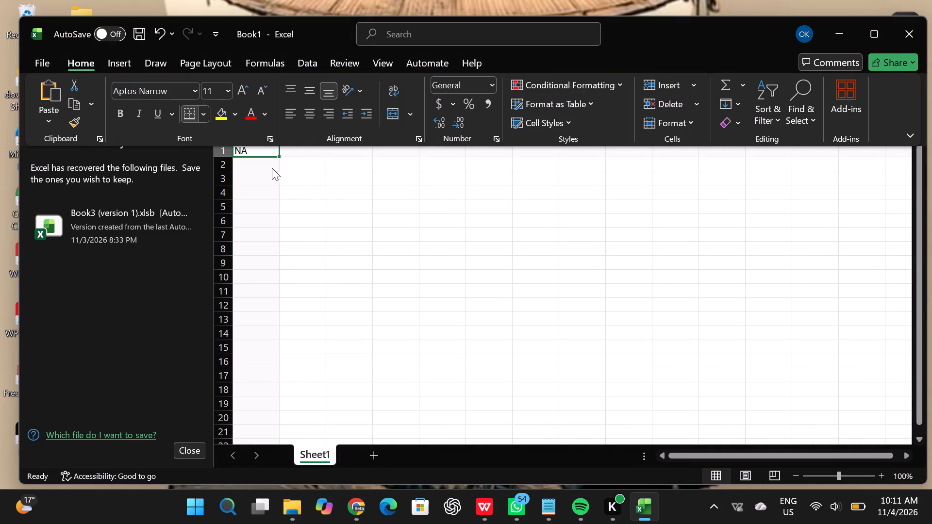
pyautogui.click(270, 167)
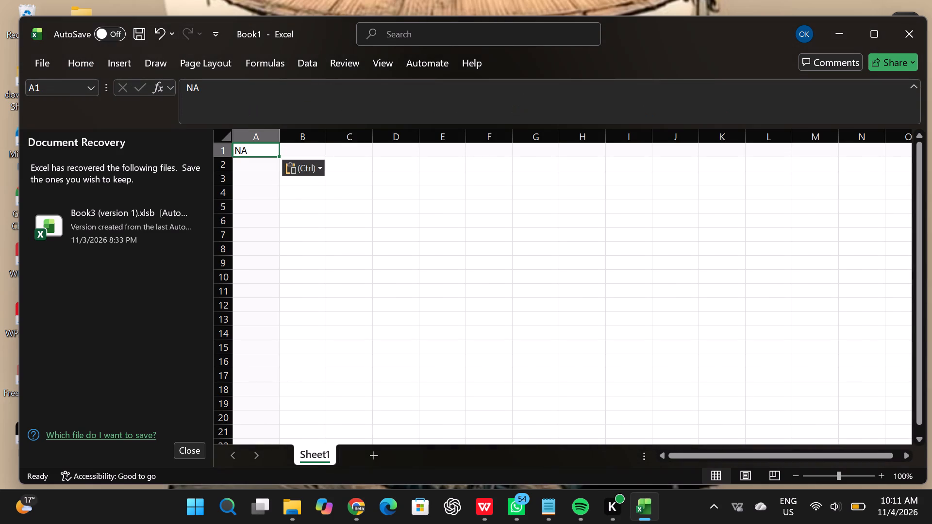
pyautogui.doubleClick(257, 163)
pyautogui.click(200, 106)
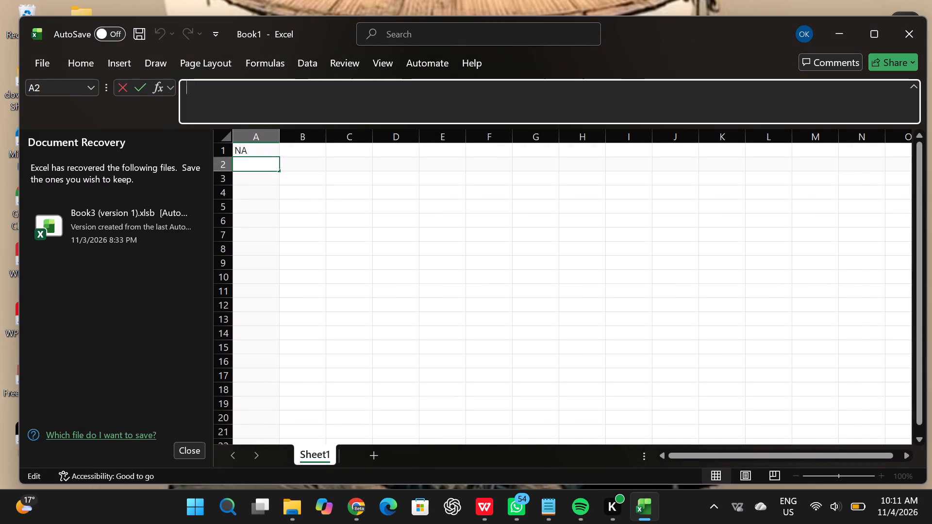
# Create a second blank workbook.
pyautogui.click(87, 63)
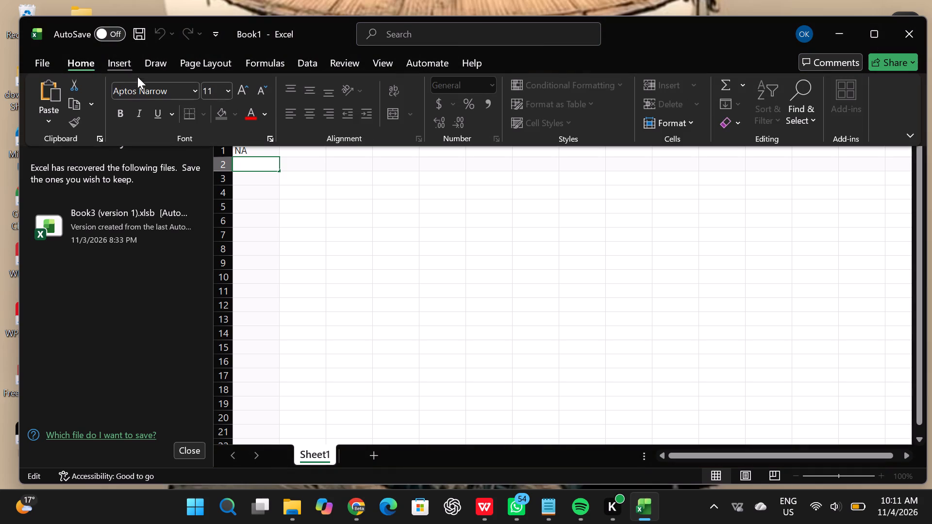
pyautogui.click(46, 65)
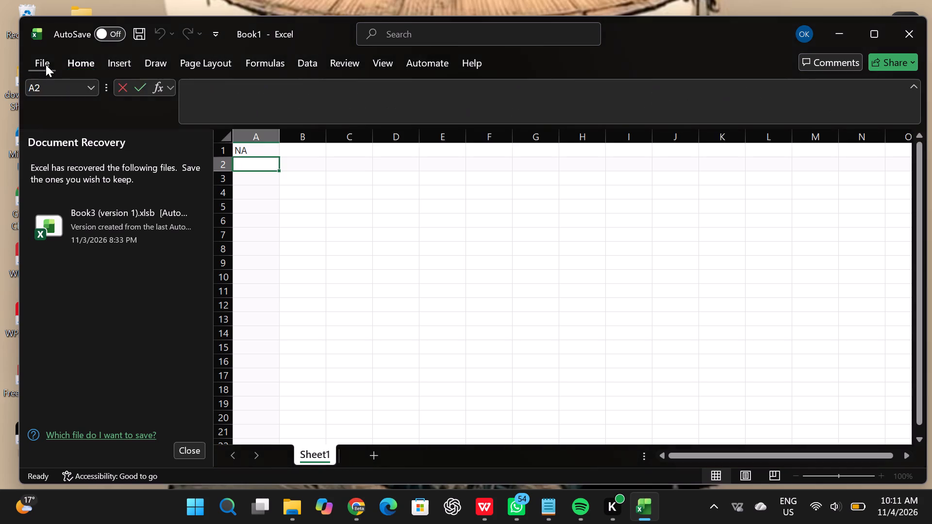
pyautogui.click(193, 145)
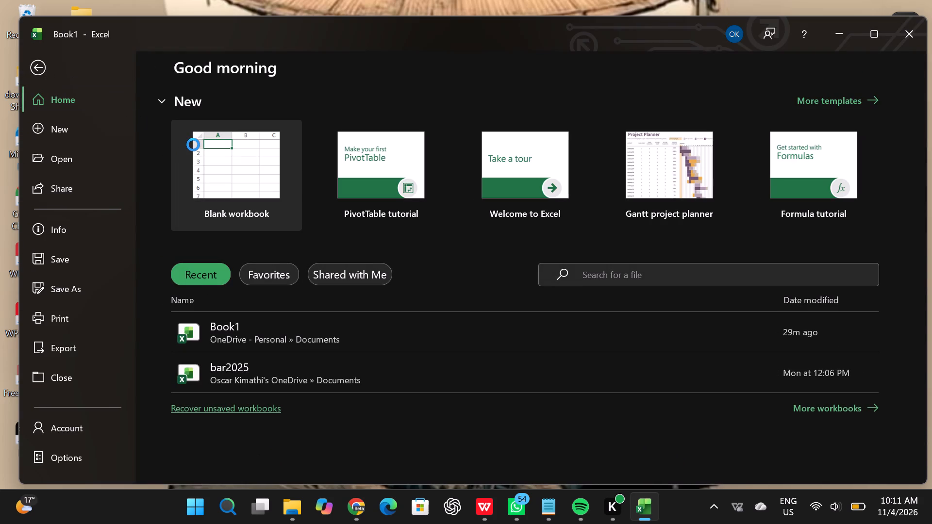
pyautogui.scroll(-1, 328, 281)
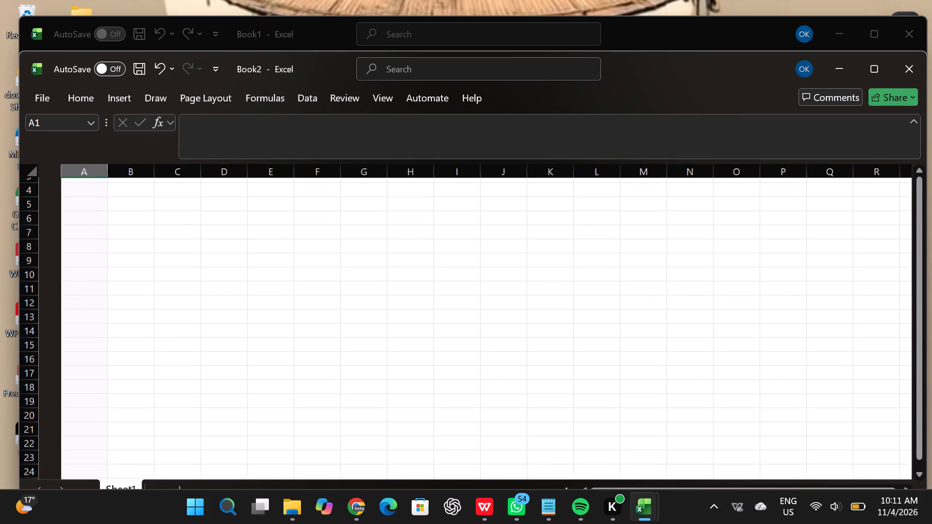
pyautogui.scroll(-2, 328, 281)
pyautogui.scroll(1, 328, 281)
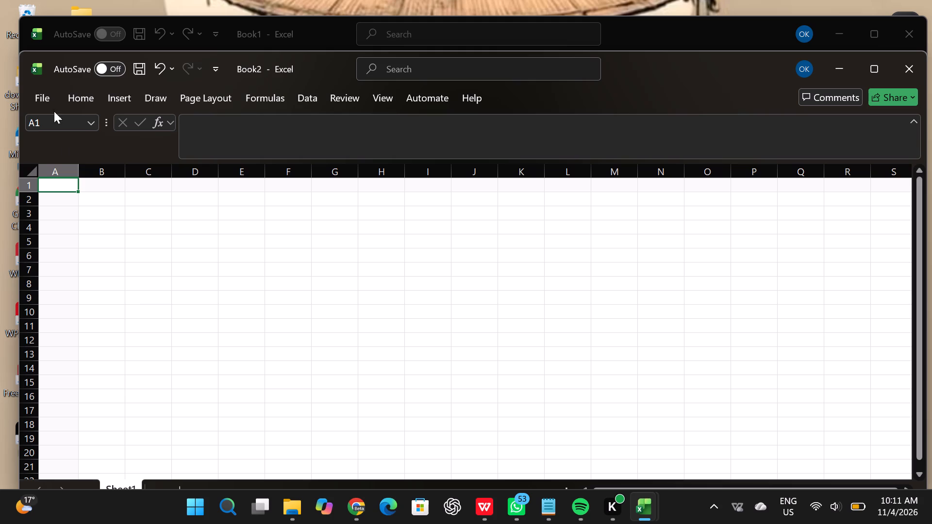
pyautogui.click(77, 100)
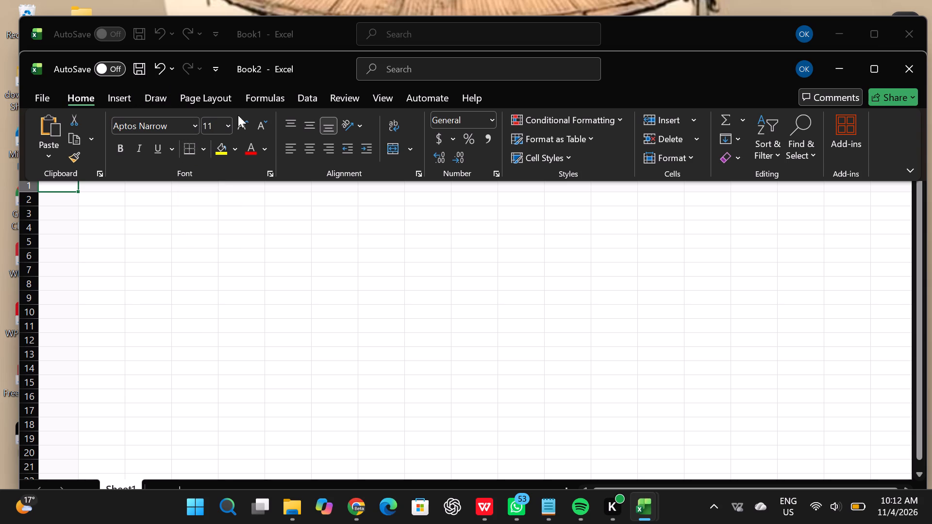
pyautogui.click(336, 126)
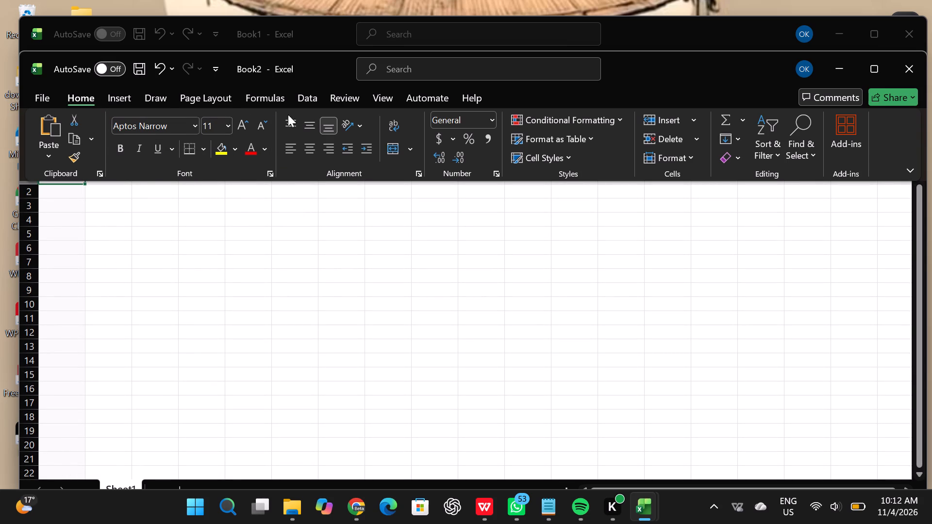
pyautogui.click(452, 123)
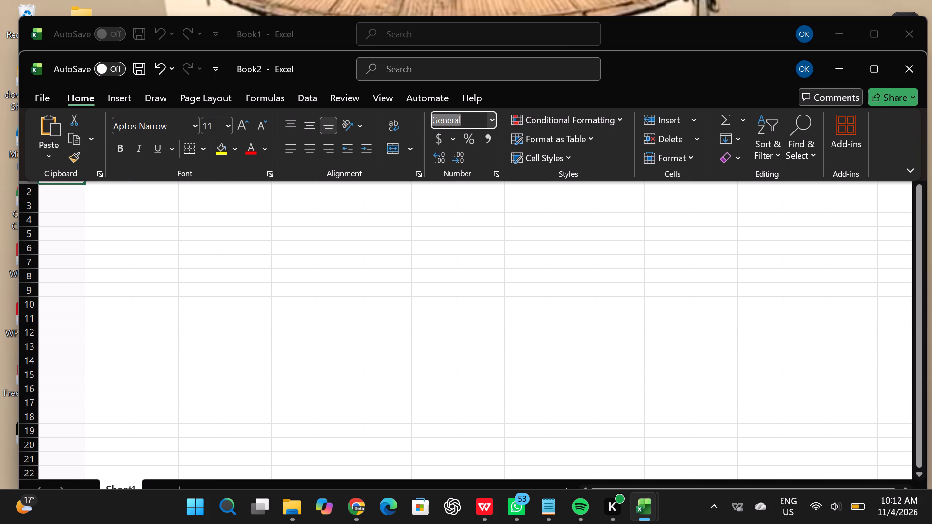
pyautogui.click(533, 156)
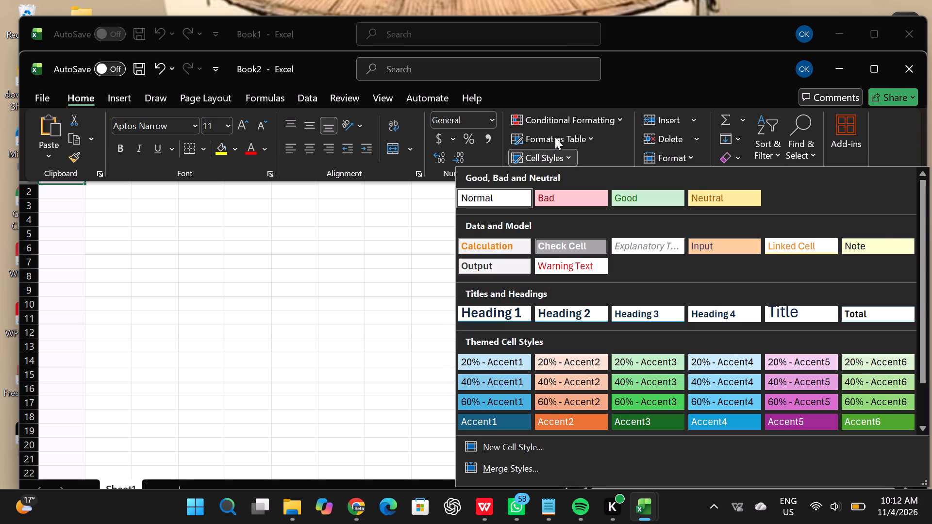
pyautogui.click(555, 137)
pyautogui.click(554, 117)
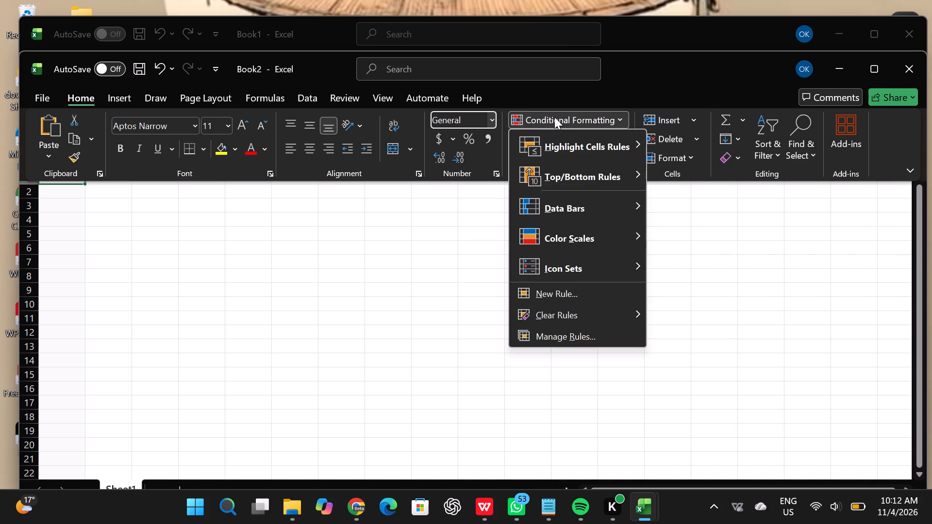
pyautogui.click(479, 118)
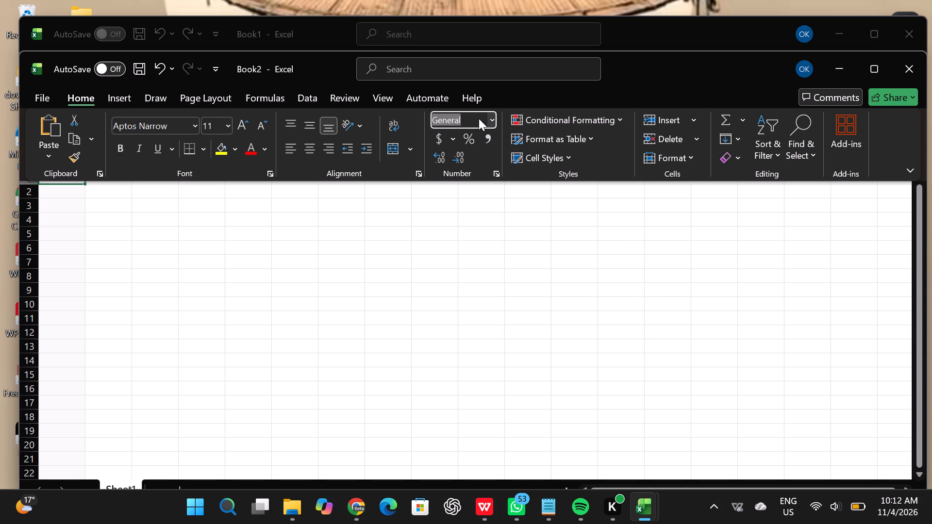
# Set the horizontal text alignment of cell A1 to Center Across Selection in the Format Cells dialog.
pyautogui.click(419, 174)
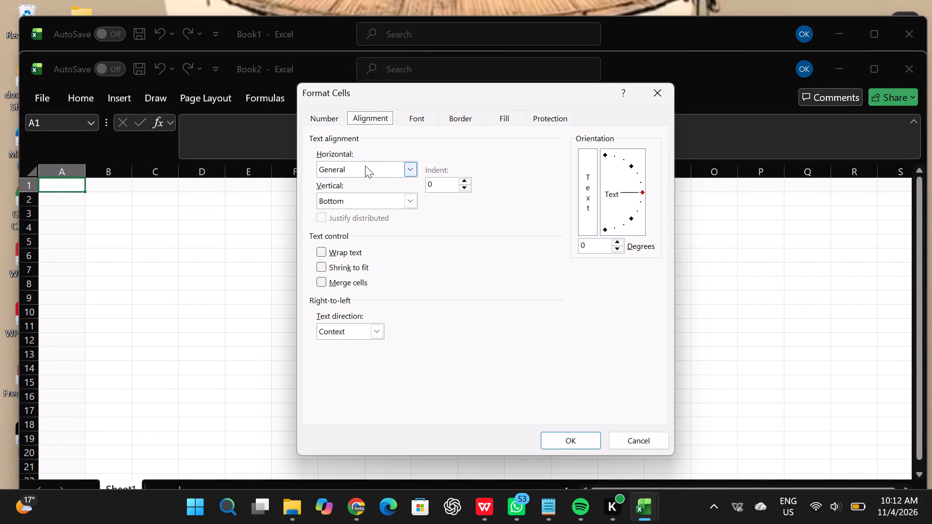
pyautogui.click(366, 169)
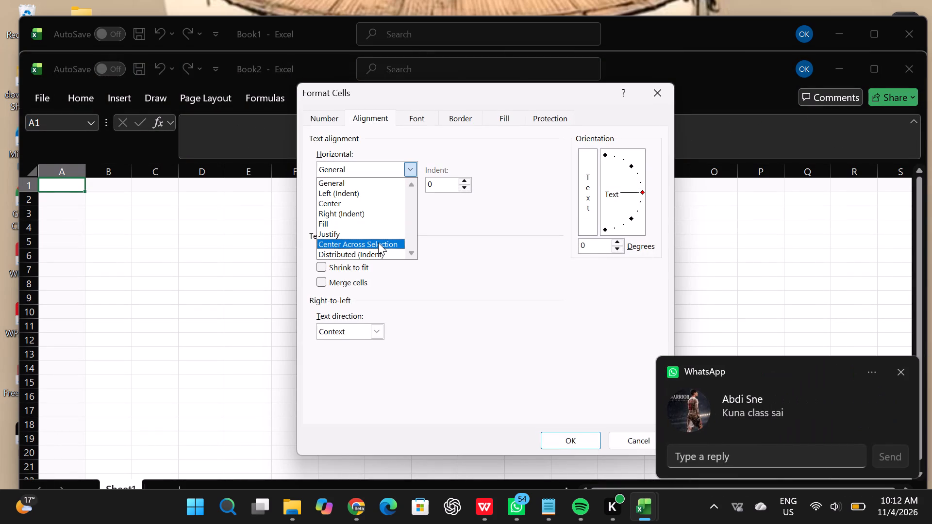
pyautogui.click(378, 243)
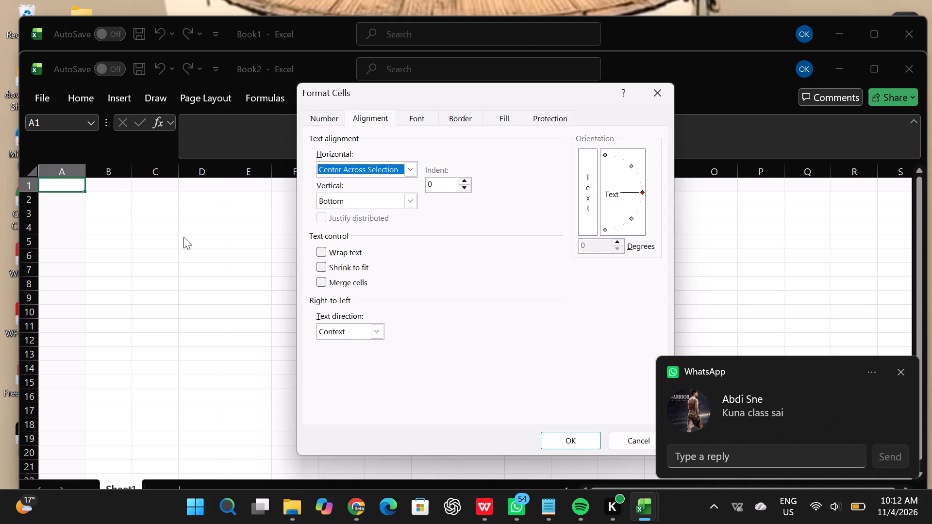
pyautogui.click(575, 433)
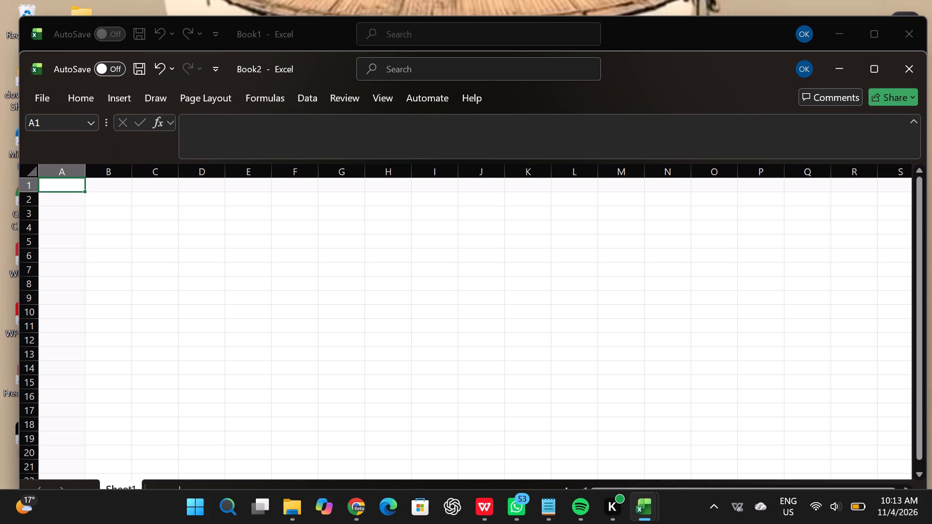
# Set the horizontal text alignment of the range C2:N4 to Center Across Selection.
pyautogui.moveTo(136, 192); pyautogui.dragTo(191, 208)
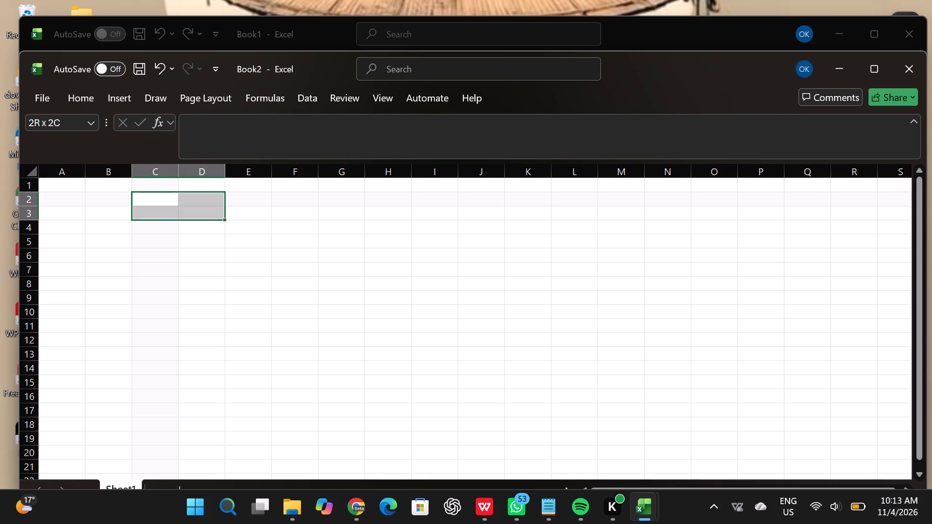
pyautogui.moveTo(191, 208); pyautogui.dragTo(147, 199)
pyautogui.moveTo(147, 201); pyautogui.dragTo(238, 208)
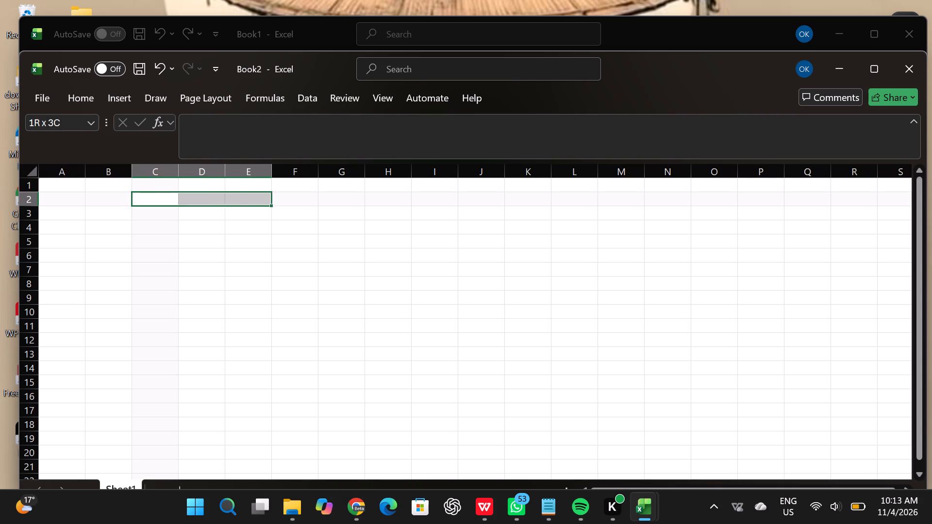
pyautogui.moveTo(238, 208); pyautogui.dragTo(680, 232)
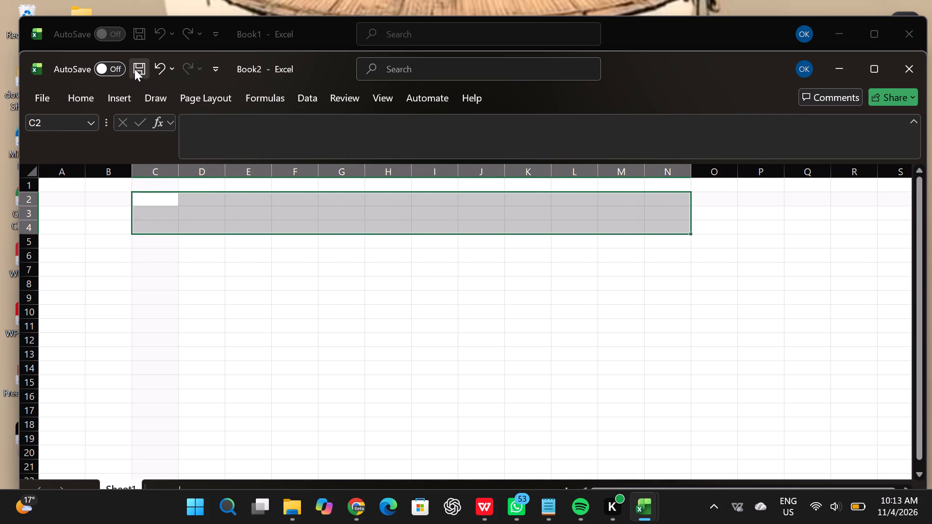
pyautogui.click(93, 91)
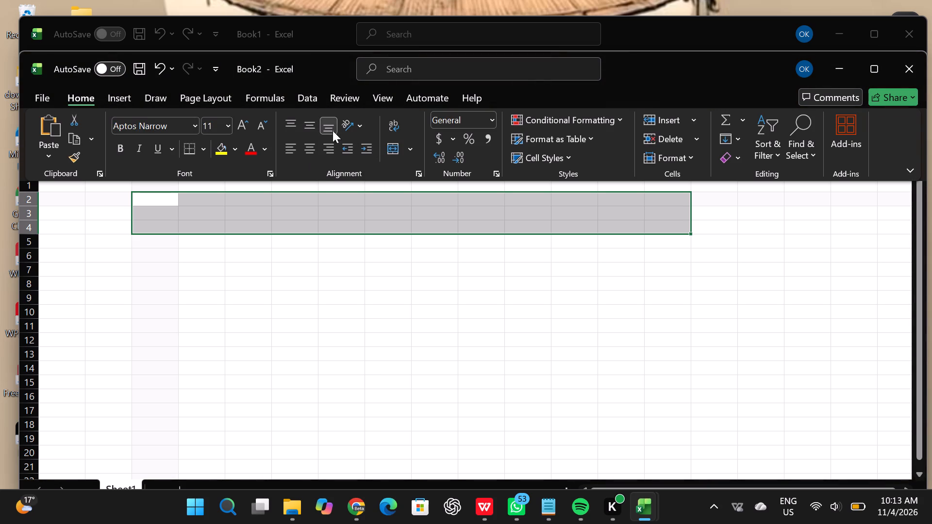
pyautogui.click(448, 120)
pyautogui.click(448, 120)
pyautogui.click(419, 171)
pyautogui.click(376, 164)
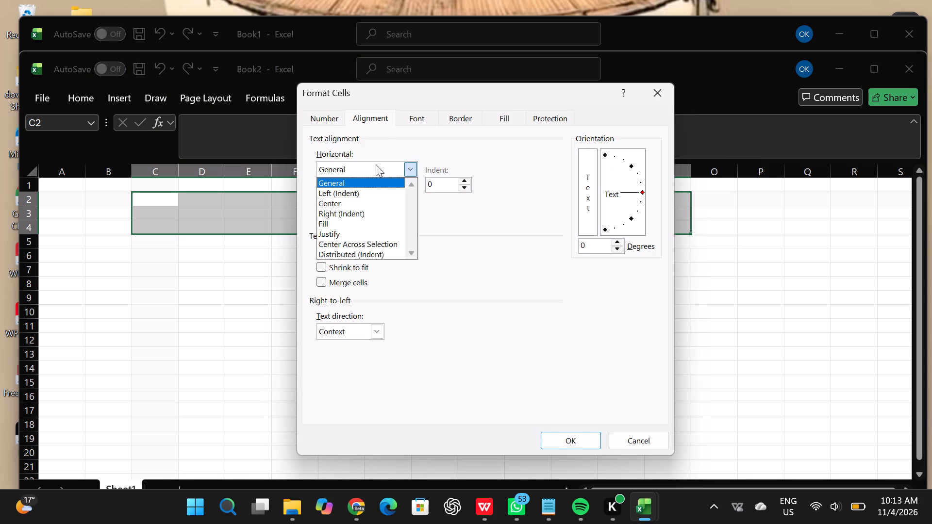
pyautogui.click(362, 240)
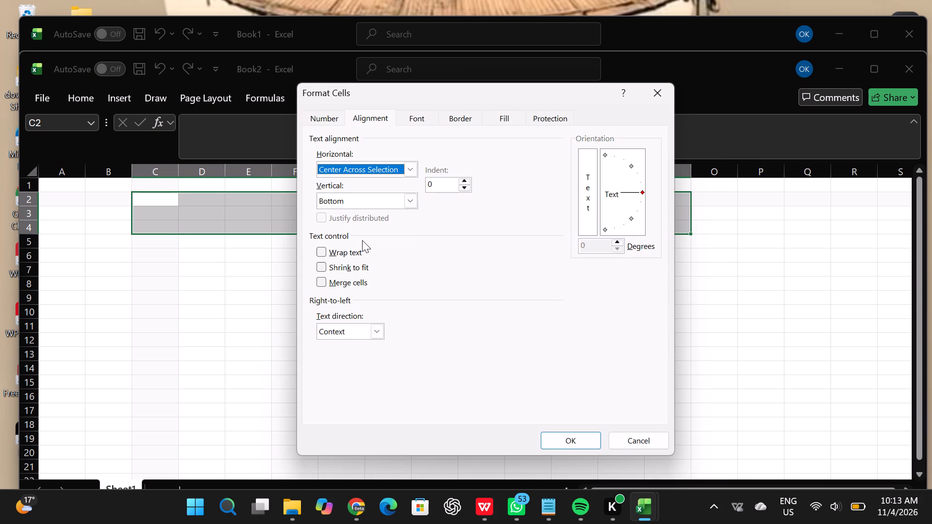
pyautogui.click(322, 214)
pyautogui.click(338, 339)
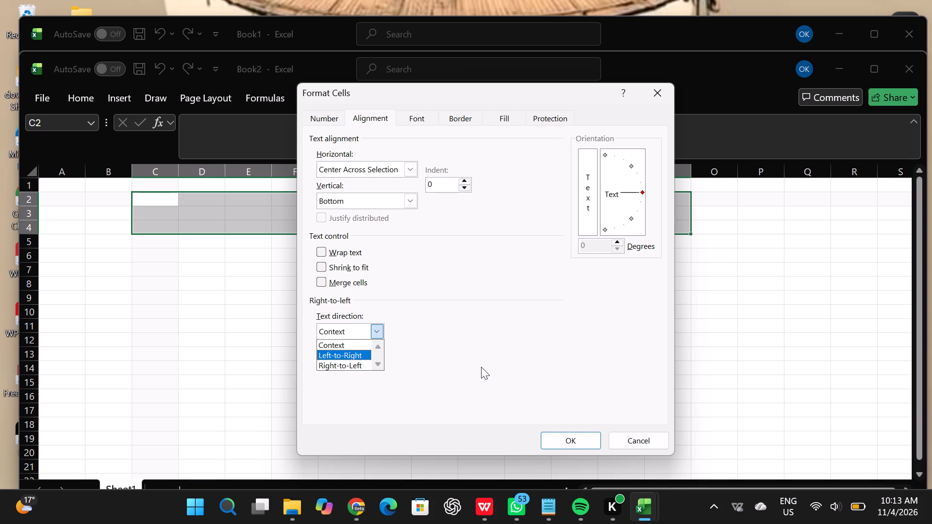
pyautogui.click(567, 440)
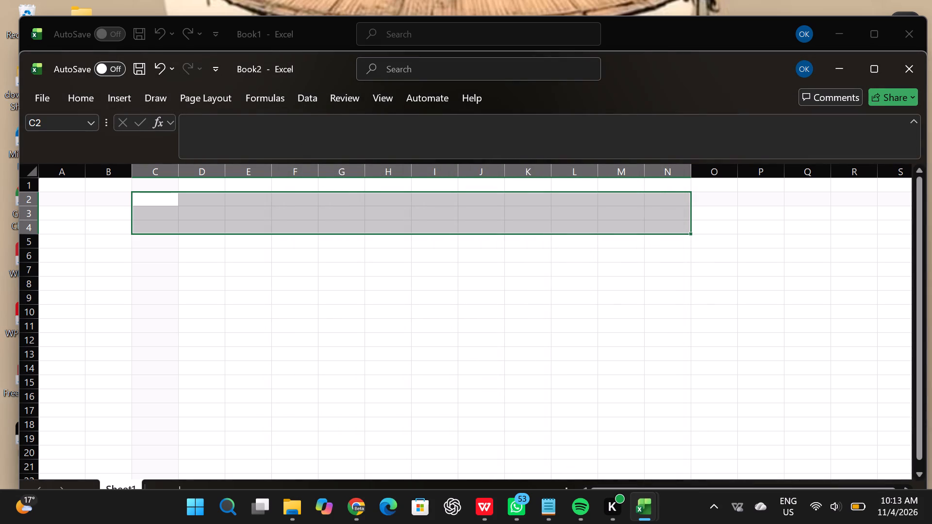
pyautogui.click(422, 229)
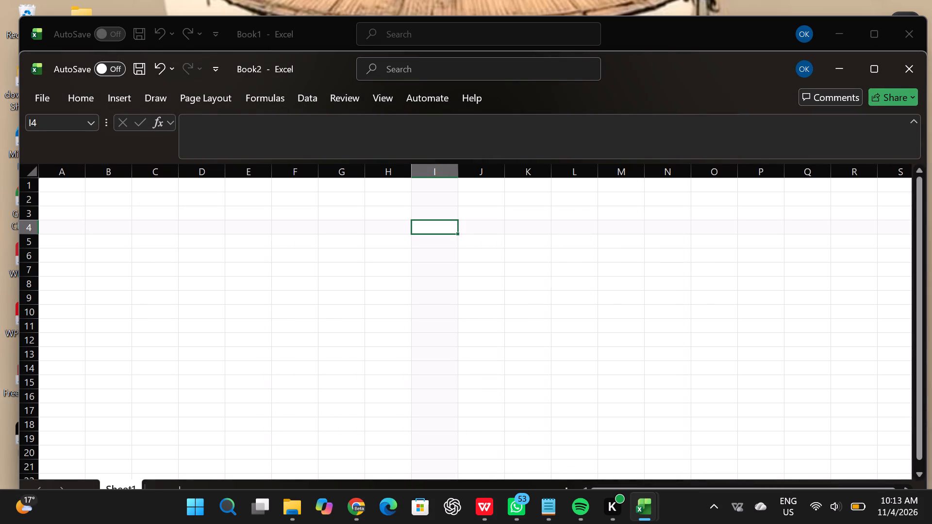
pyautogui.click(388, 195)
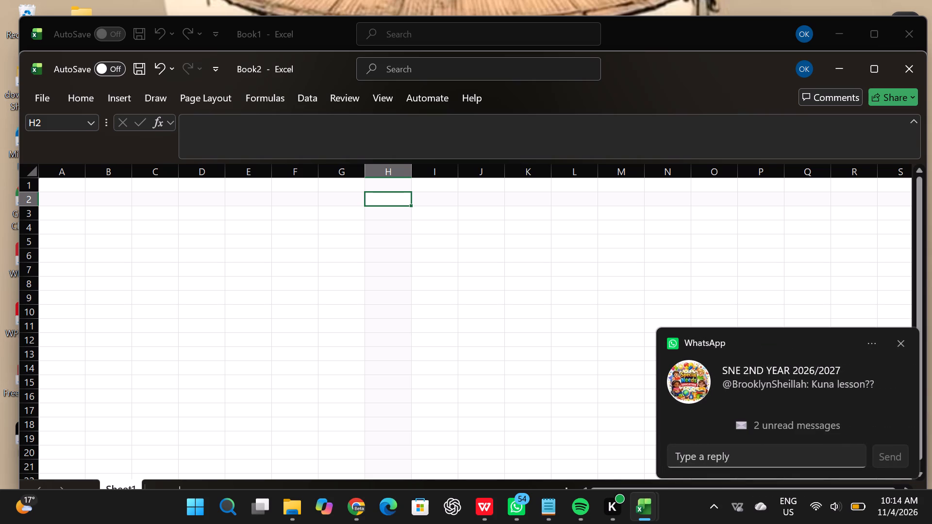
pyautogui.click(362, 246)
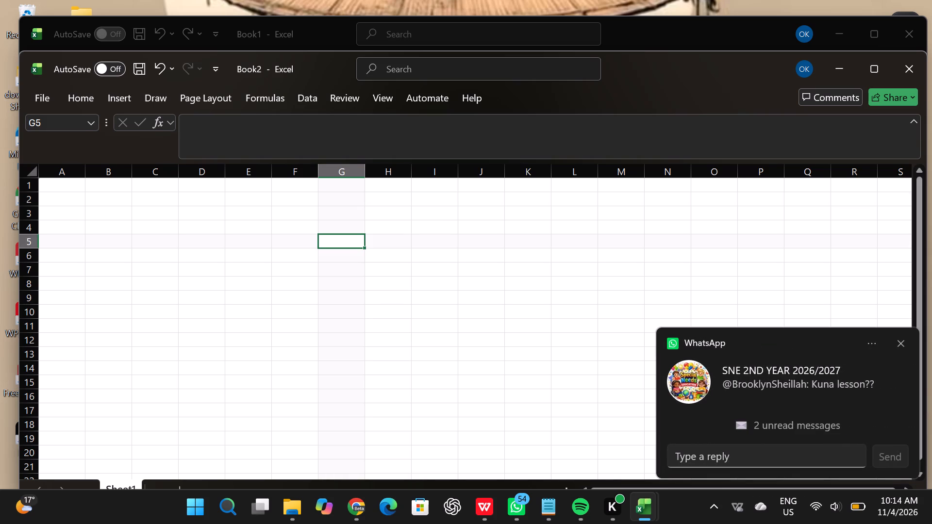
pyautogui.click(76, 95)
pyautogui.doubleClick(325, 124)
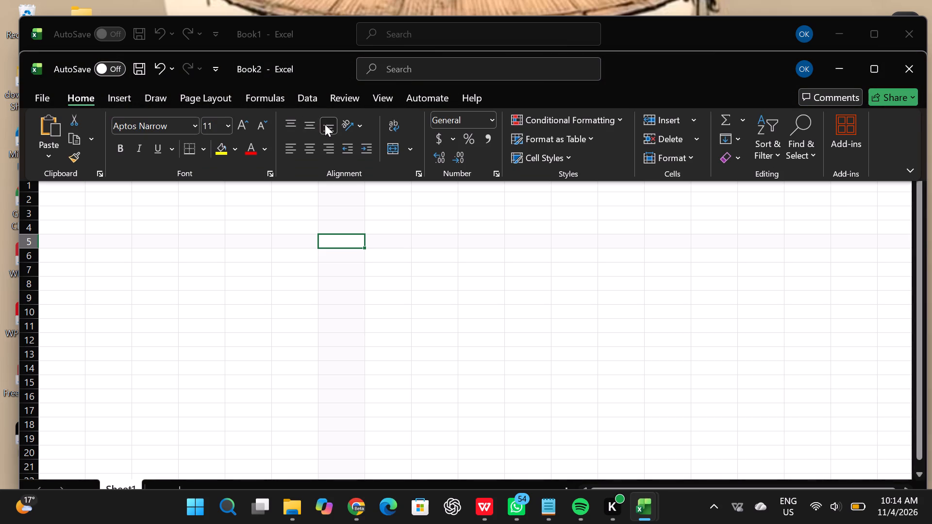
# Open the empty cell G2, inside the range centred across selection, for editing.
pyautogui.moveTo(261, 243); pyautogui.dragTo(358, 192)
pyautogui.click(358, 192)
pyautogui.moveTo(358, 192); pyautogui.dragTo(378, 194)
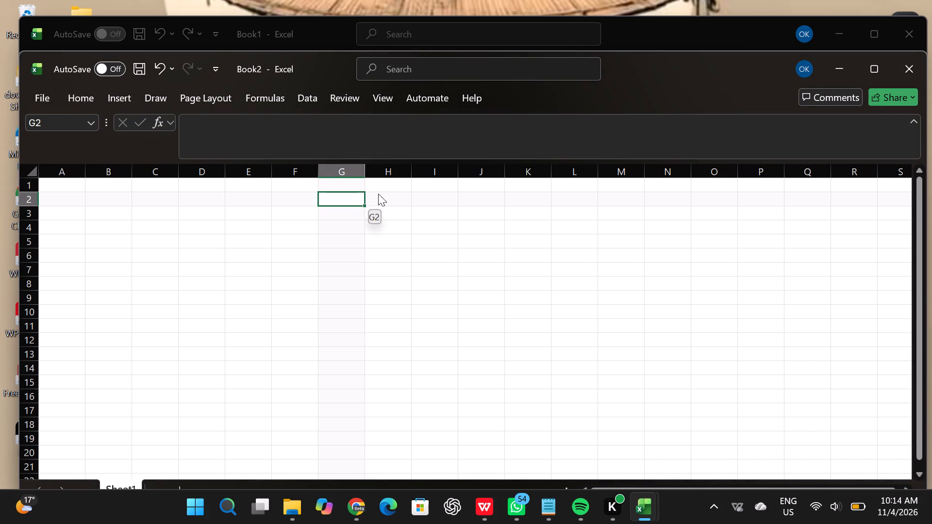
pyautogui.moveTo(378, 194); pyautogui.dragTo(358, 200)
pyautogui.doubleClick(324, 201)
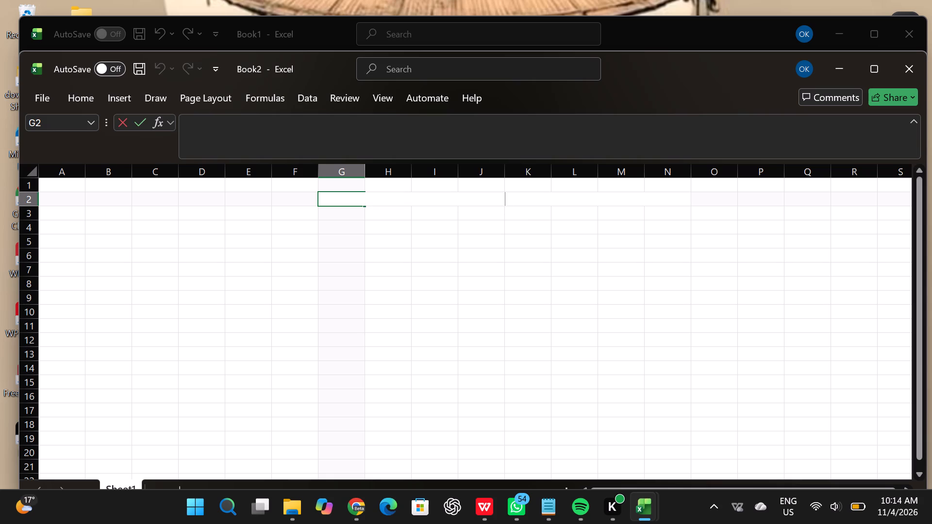
# Enter the title BALANCE SHEET in cell G2 of the centred heading area.
pyautogui.press('b')
pyautogui.write('AL')
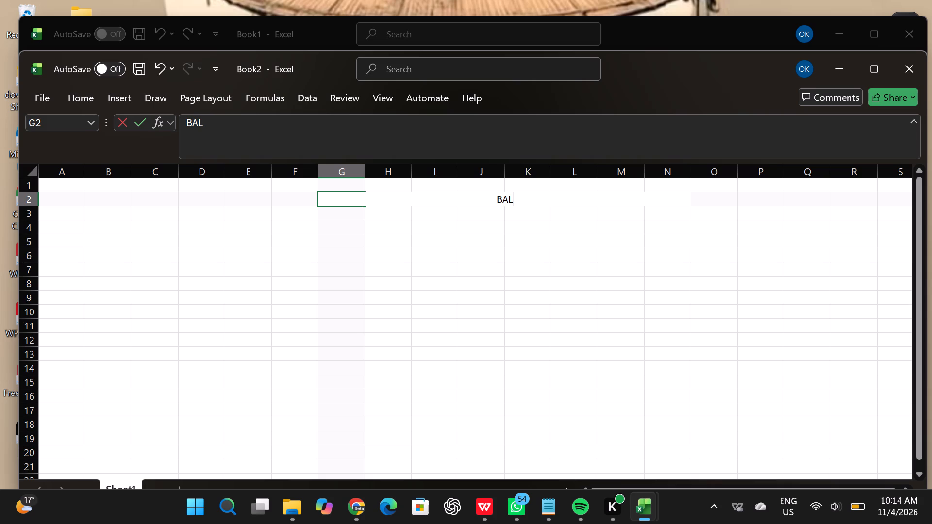
pyautogui.press('n')
pyautogui.press('c')
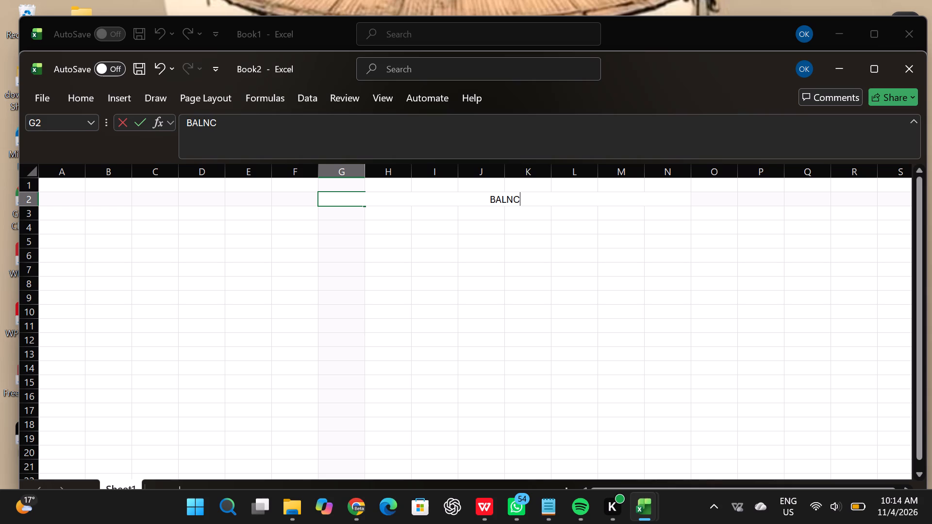
pyautogui.press('BackSpace')
pyautogui.press('BackSpace')
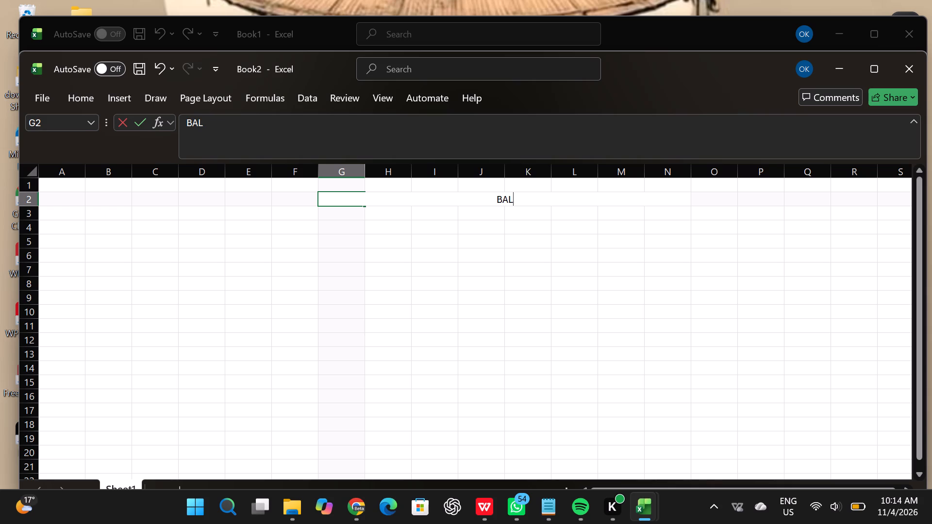
pyautogui.press('a')
pyautogui.write('NCE')
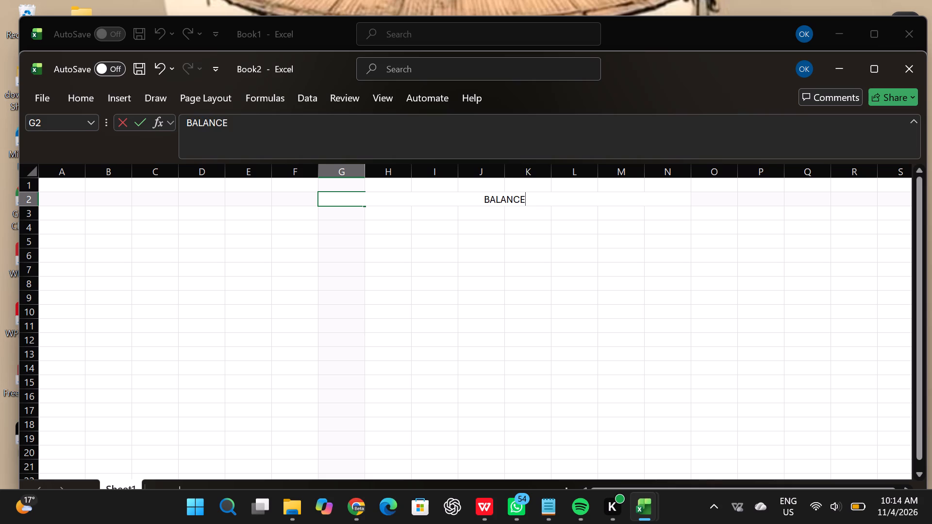
pyautogui.press('space')
pyautogui.write('SHEE')
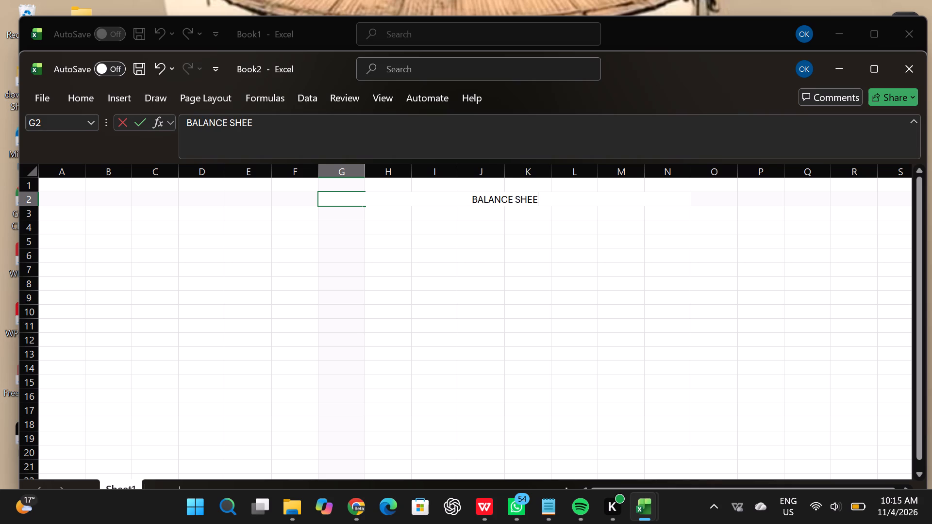
pyautogui.press('t')
pyautogui.press('space')
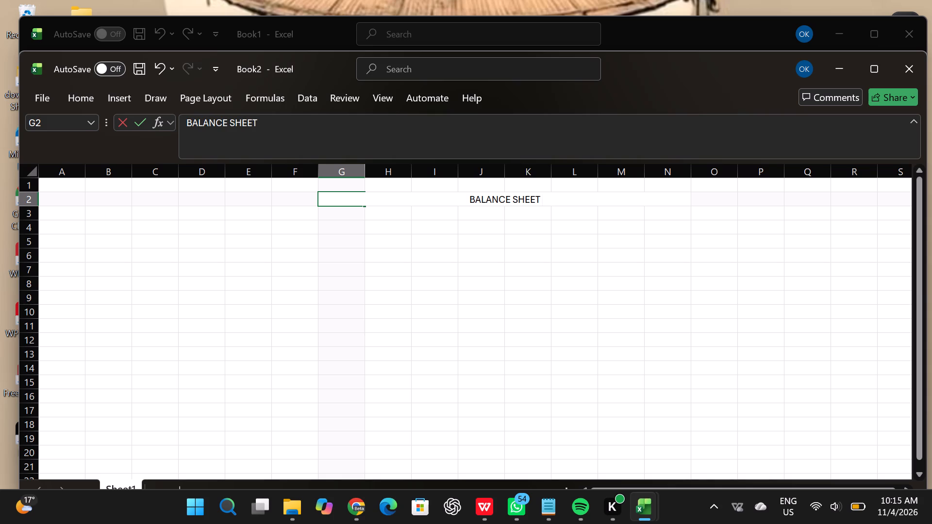
pyautogui.press('Return')
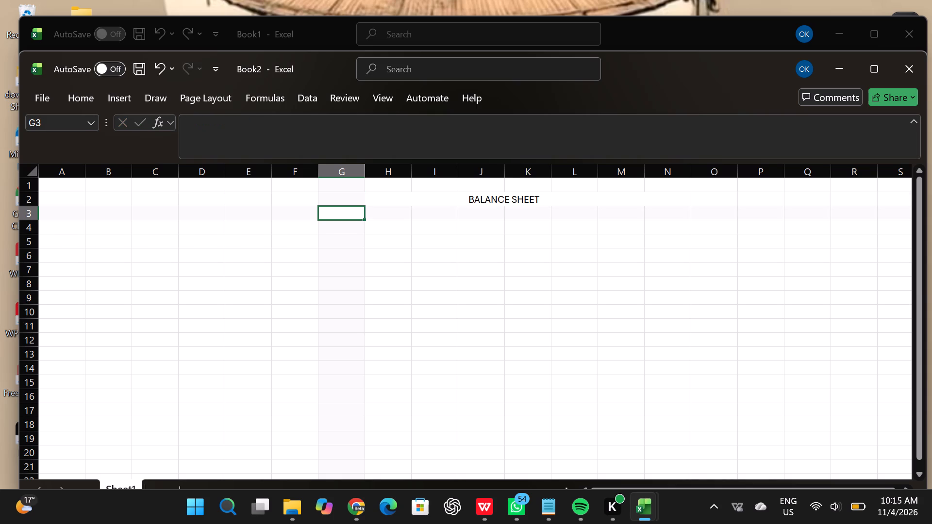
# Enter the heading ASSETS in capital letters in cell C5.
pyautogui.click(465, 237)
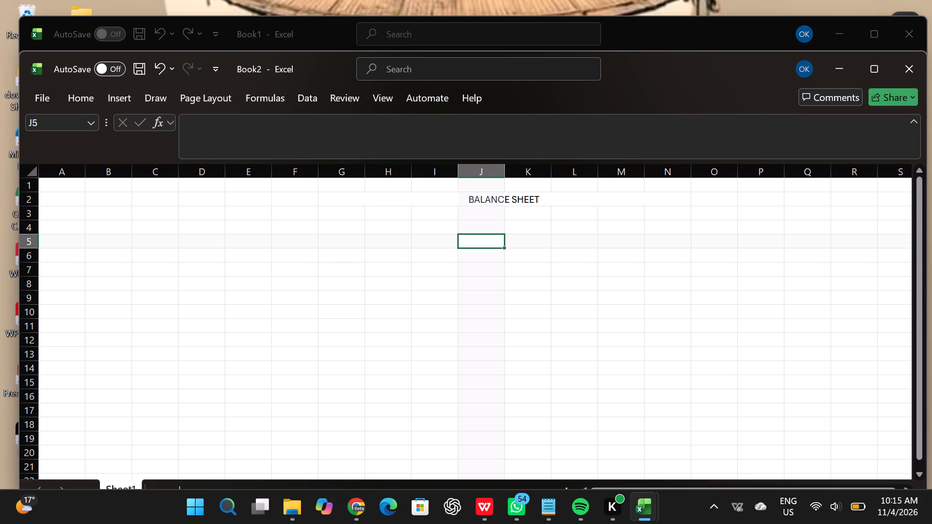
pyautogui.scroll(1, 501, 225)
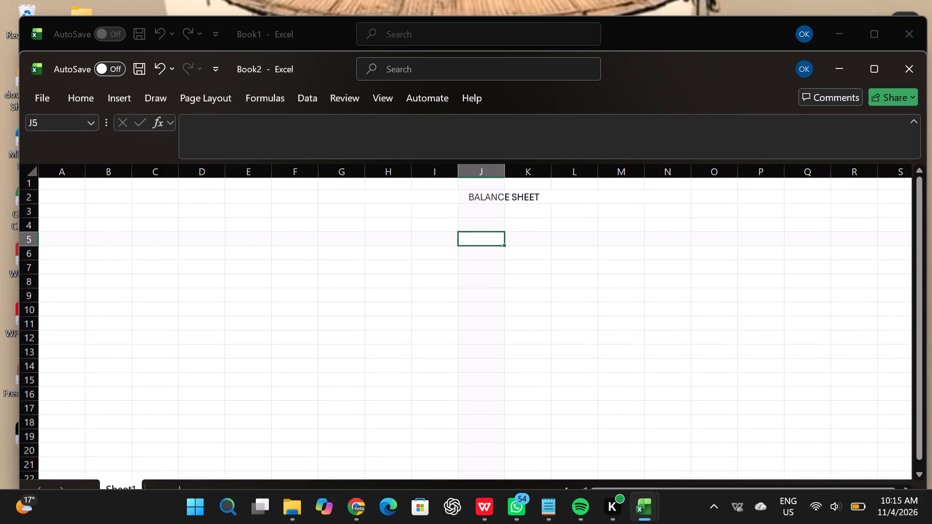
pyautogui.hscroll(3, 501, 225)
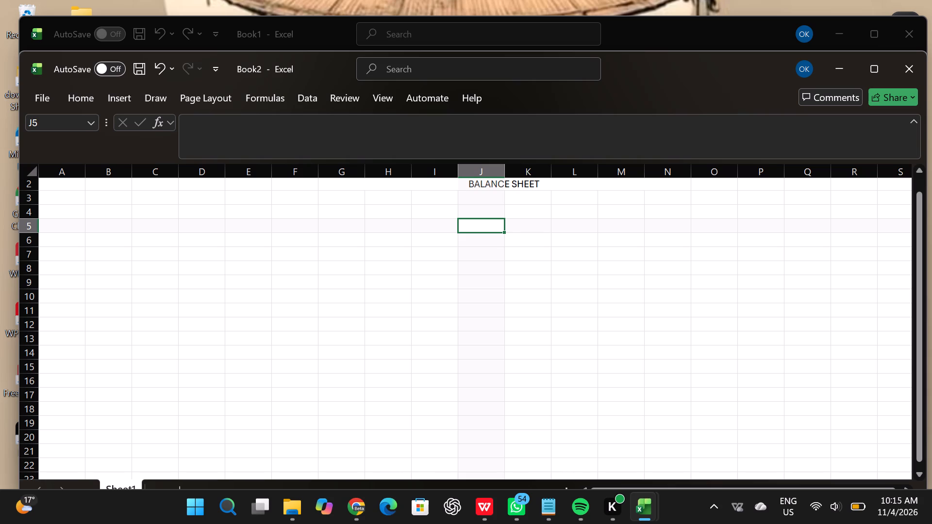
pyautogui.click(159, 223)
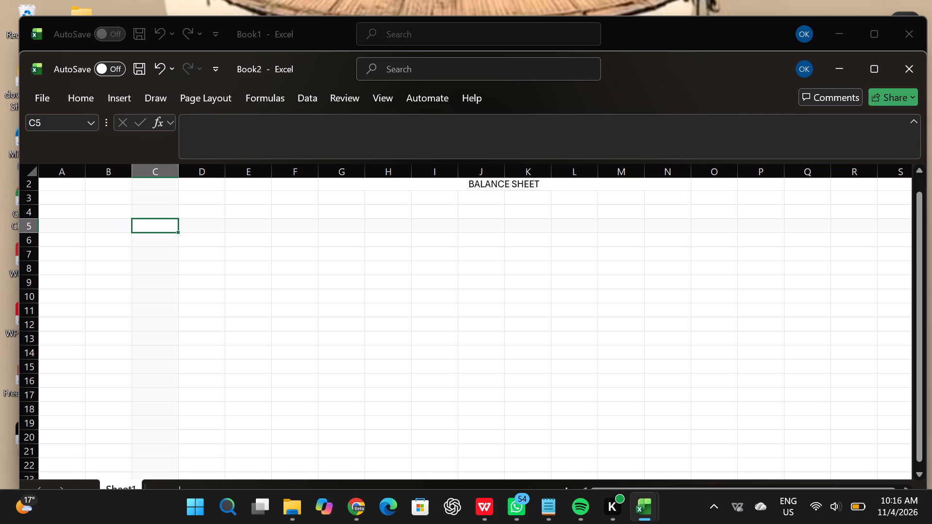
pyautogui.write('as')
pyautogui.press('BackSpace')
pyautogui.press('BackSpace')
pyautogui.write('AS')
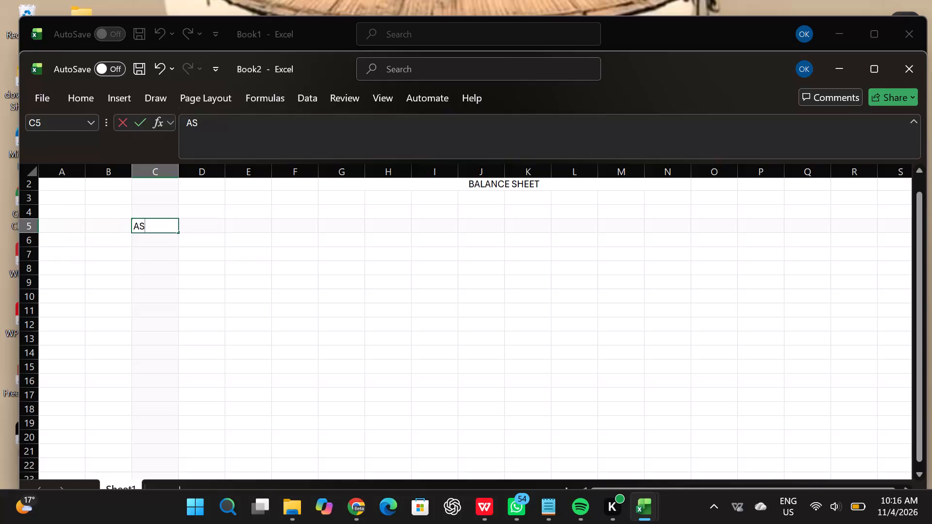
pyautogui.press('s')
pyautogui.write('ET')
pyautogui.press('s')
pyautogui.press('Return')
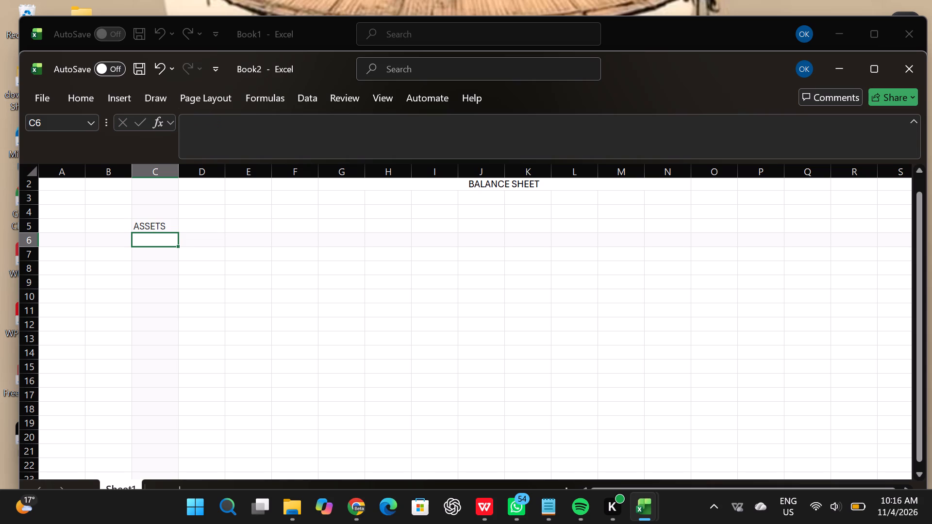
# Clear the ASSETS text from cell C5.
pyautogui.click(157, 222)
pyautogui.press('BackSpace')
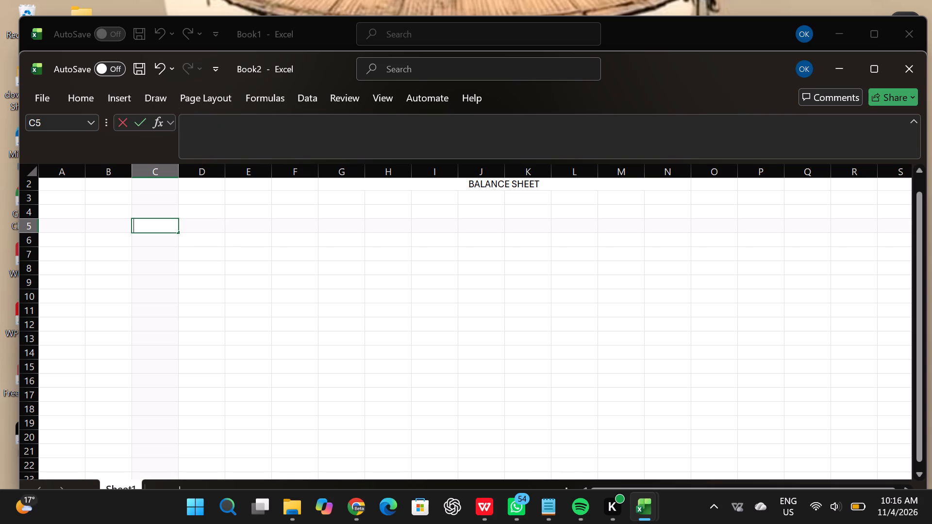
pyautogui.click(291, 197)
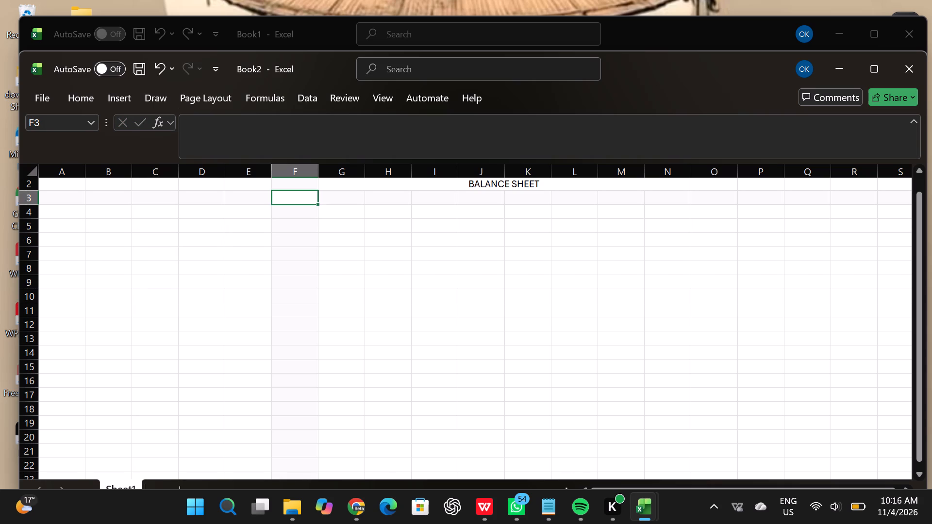
# Enter the heading ASSETS in cell F4, within the centred heading area.
pyautogui.click(292, 214)
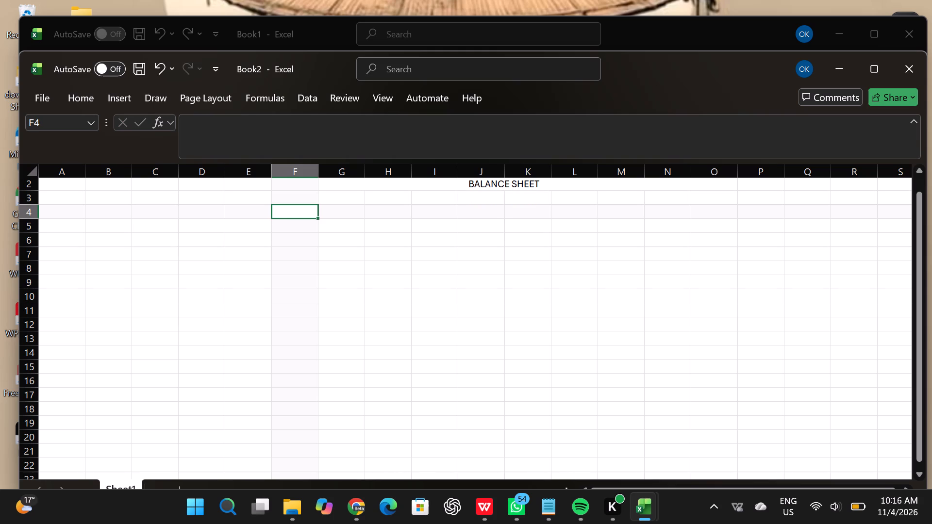
pyautogui.press('a')
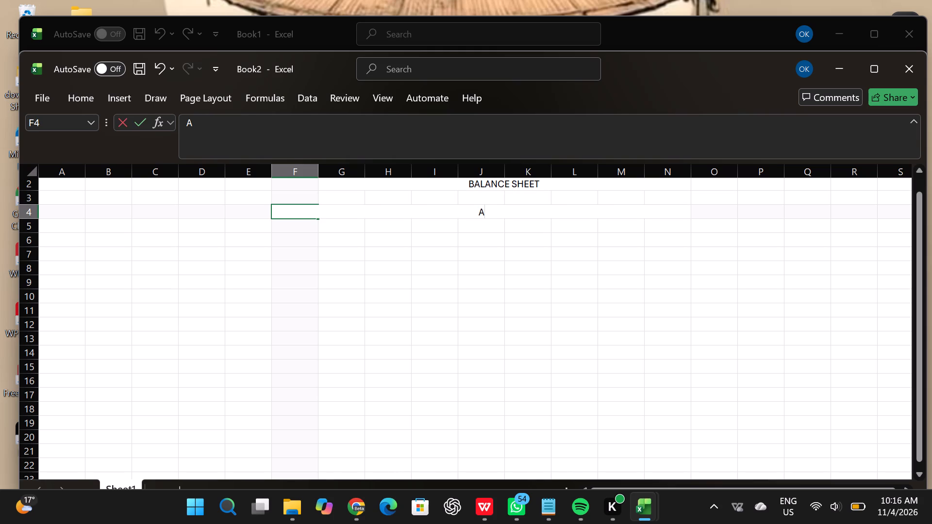
pyautogui.write('SS')
pyautogui.write('ETS')
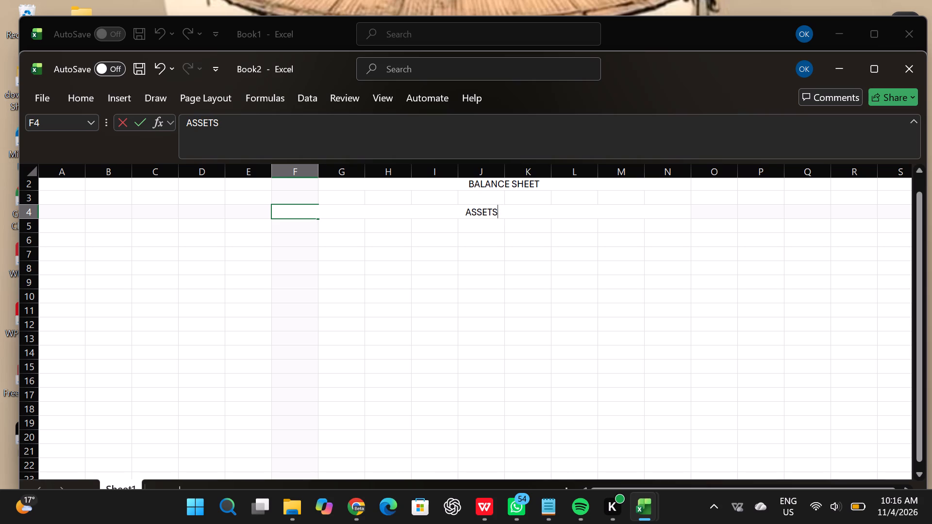
pyautogui.press('Return')
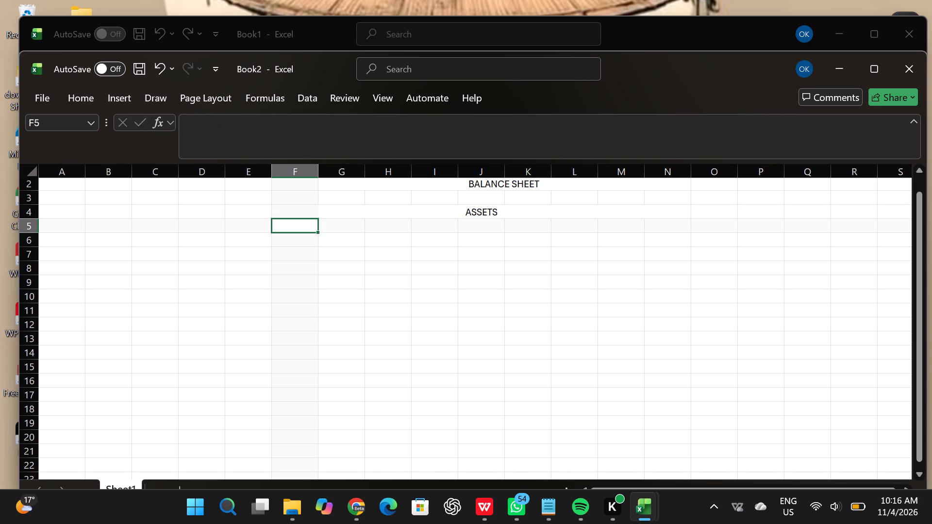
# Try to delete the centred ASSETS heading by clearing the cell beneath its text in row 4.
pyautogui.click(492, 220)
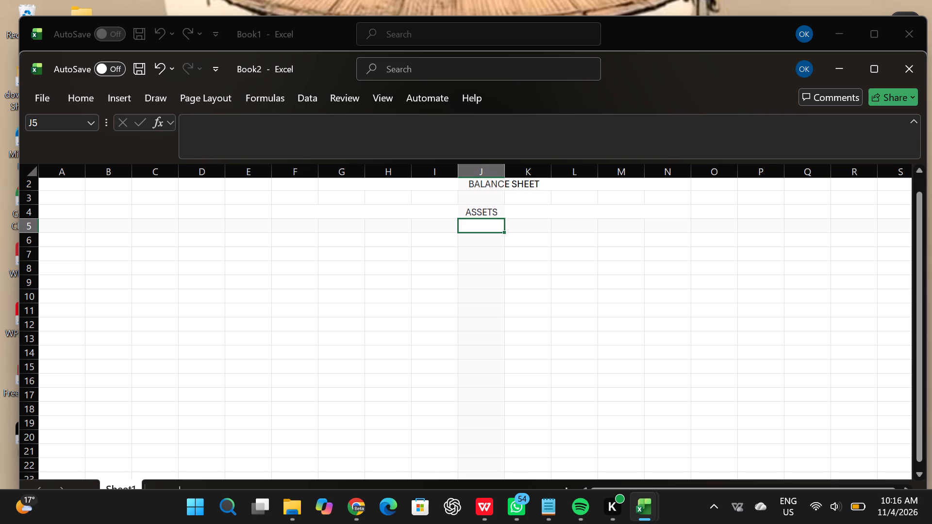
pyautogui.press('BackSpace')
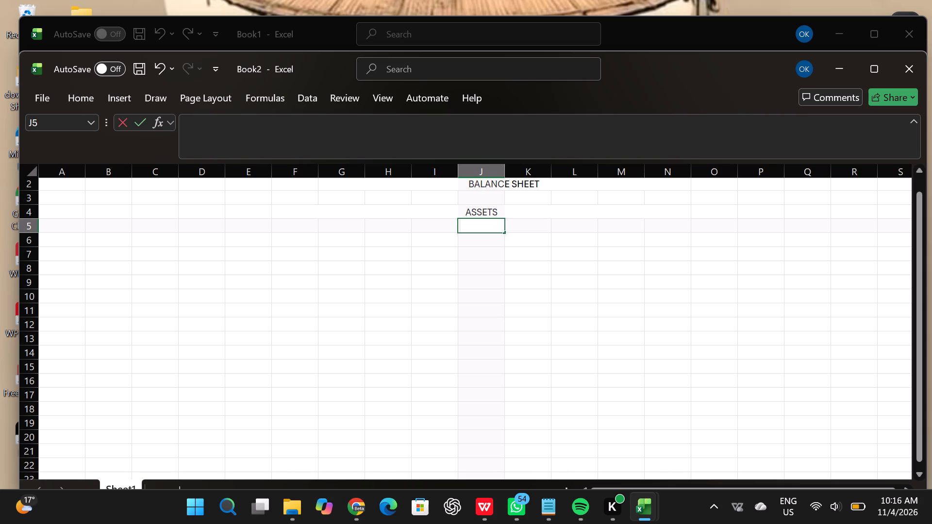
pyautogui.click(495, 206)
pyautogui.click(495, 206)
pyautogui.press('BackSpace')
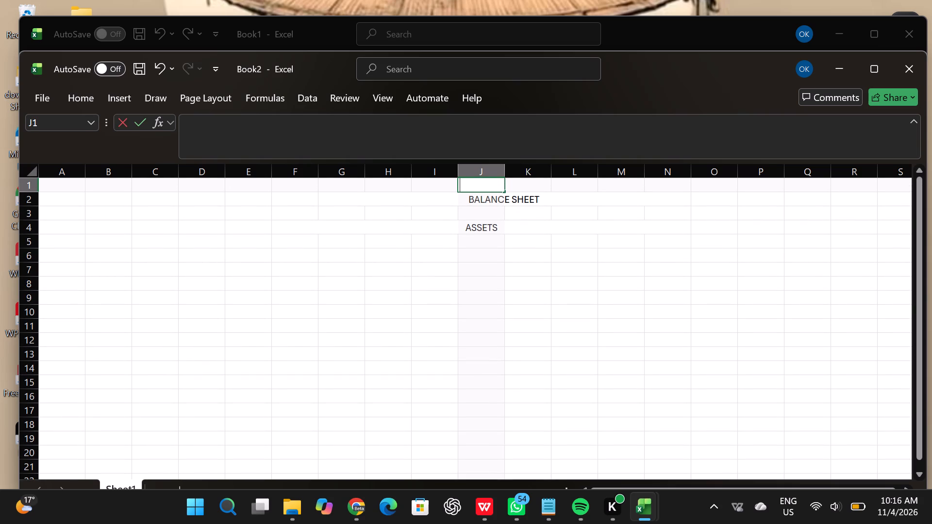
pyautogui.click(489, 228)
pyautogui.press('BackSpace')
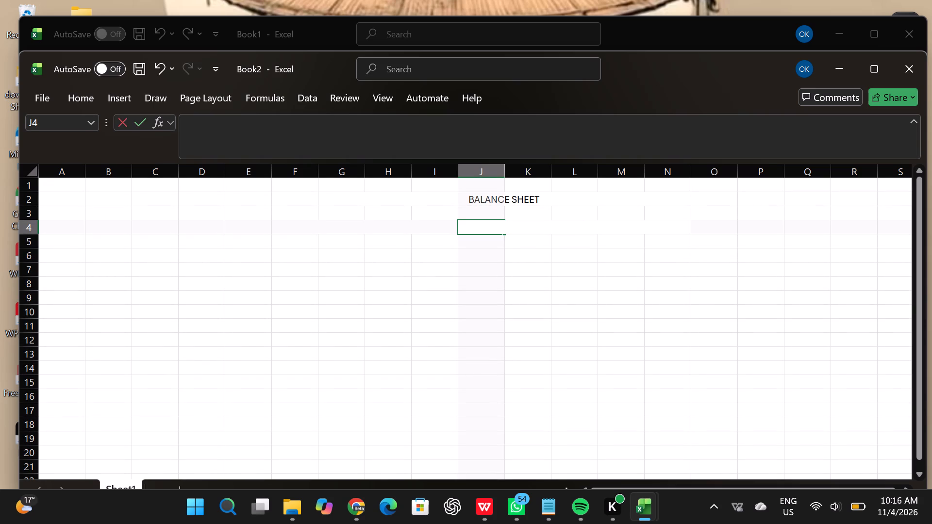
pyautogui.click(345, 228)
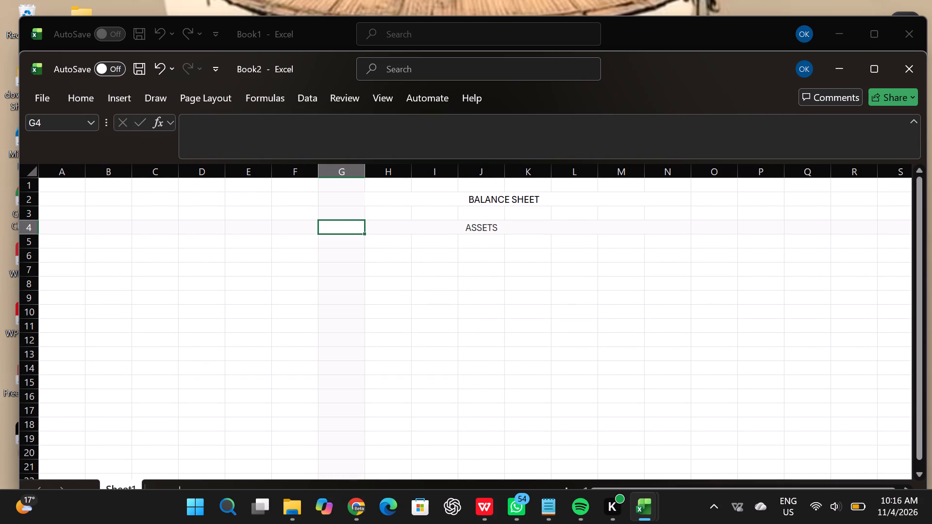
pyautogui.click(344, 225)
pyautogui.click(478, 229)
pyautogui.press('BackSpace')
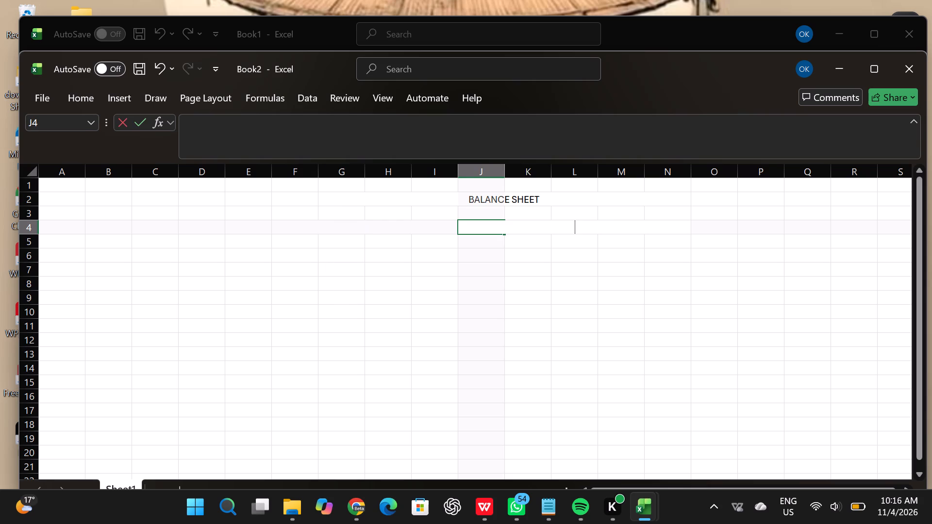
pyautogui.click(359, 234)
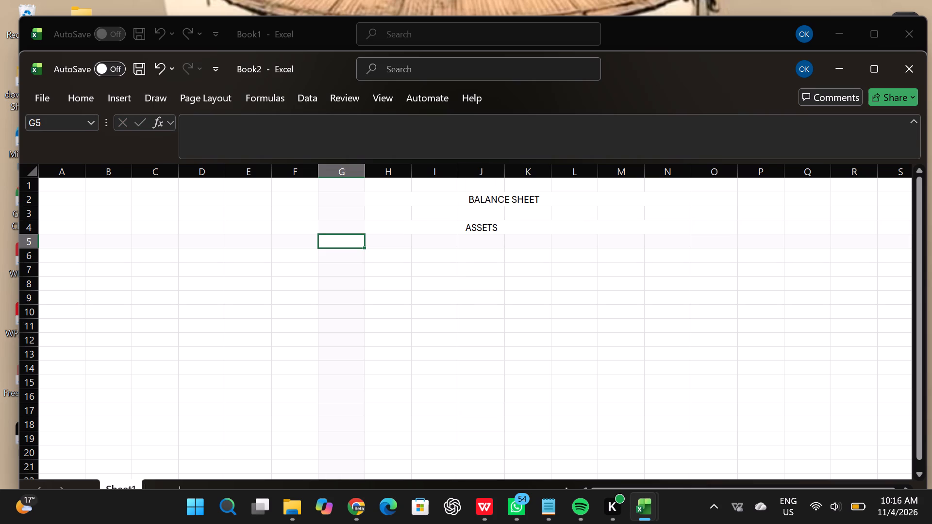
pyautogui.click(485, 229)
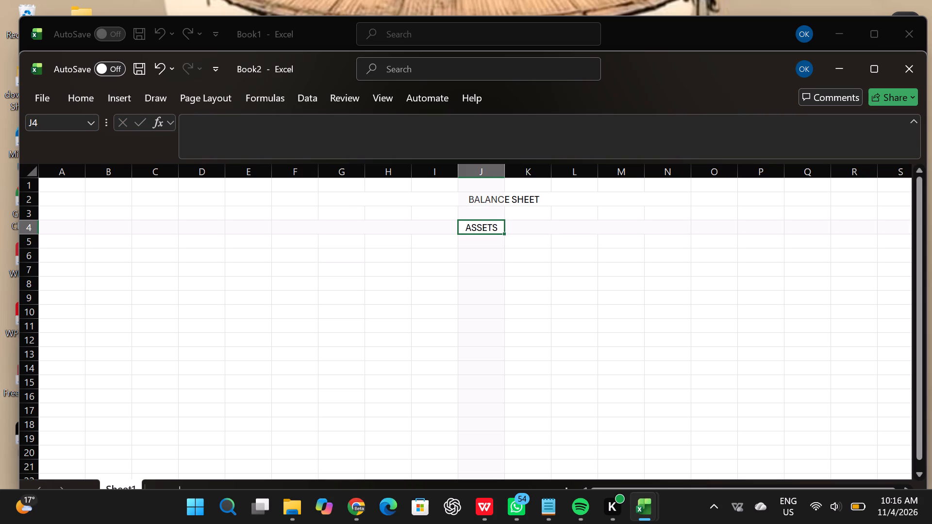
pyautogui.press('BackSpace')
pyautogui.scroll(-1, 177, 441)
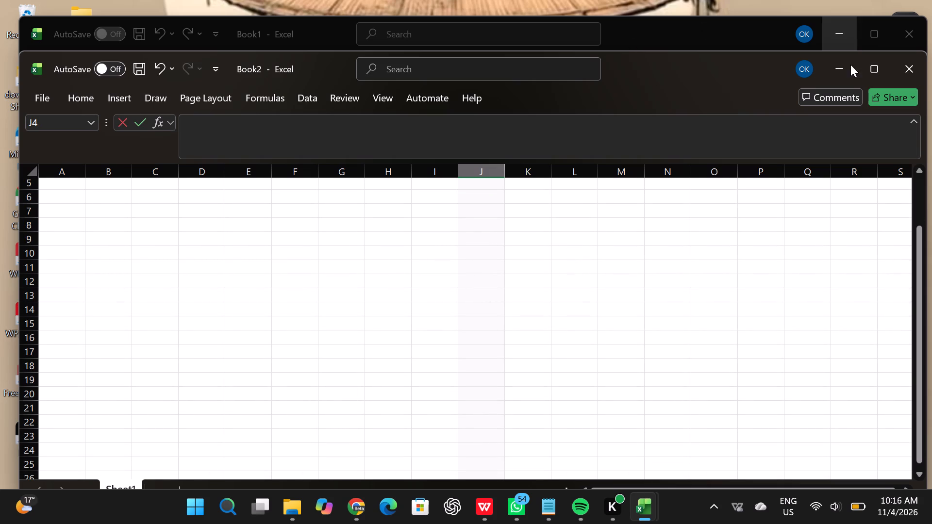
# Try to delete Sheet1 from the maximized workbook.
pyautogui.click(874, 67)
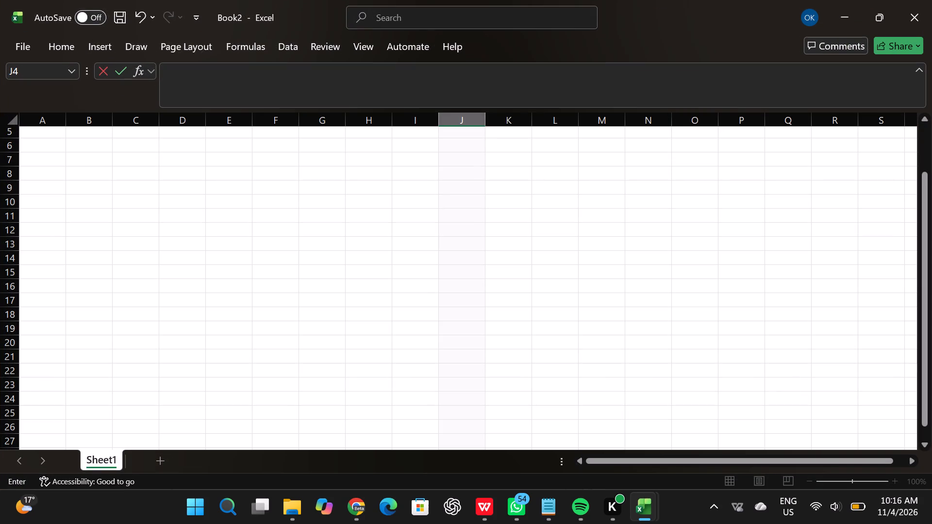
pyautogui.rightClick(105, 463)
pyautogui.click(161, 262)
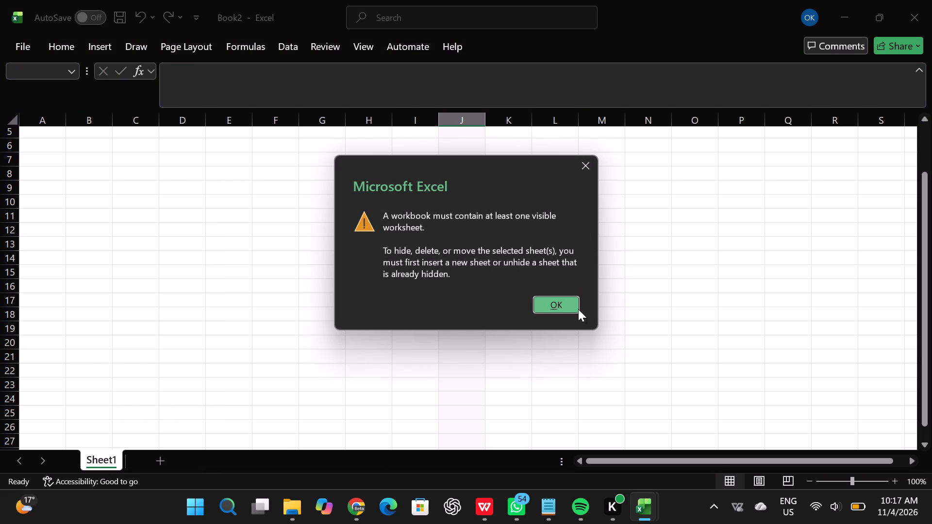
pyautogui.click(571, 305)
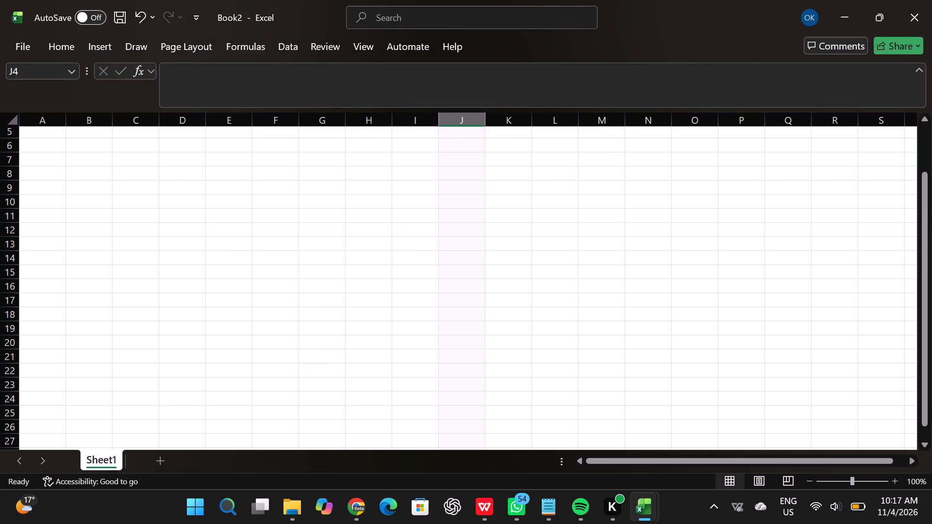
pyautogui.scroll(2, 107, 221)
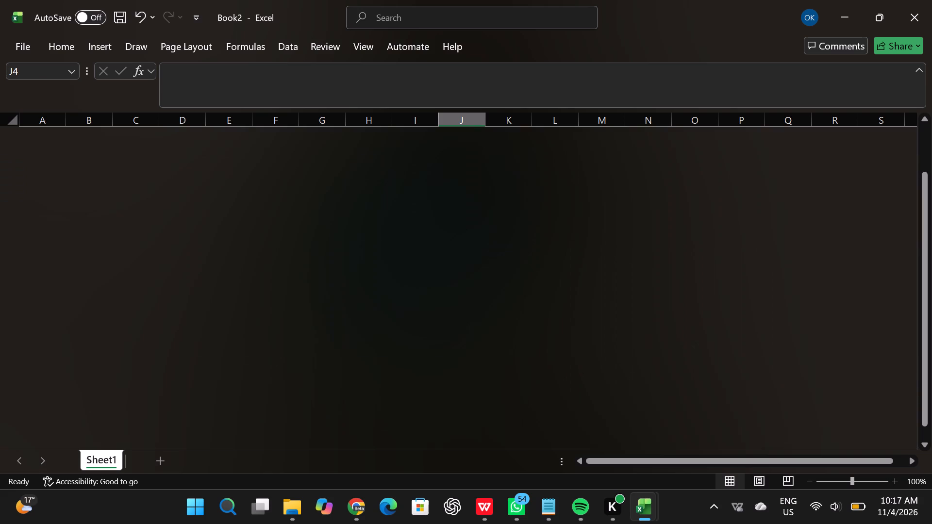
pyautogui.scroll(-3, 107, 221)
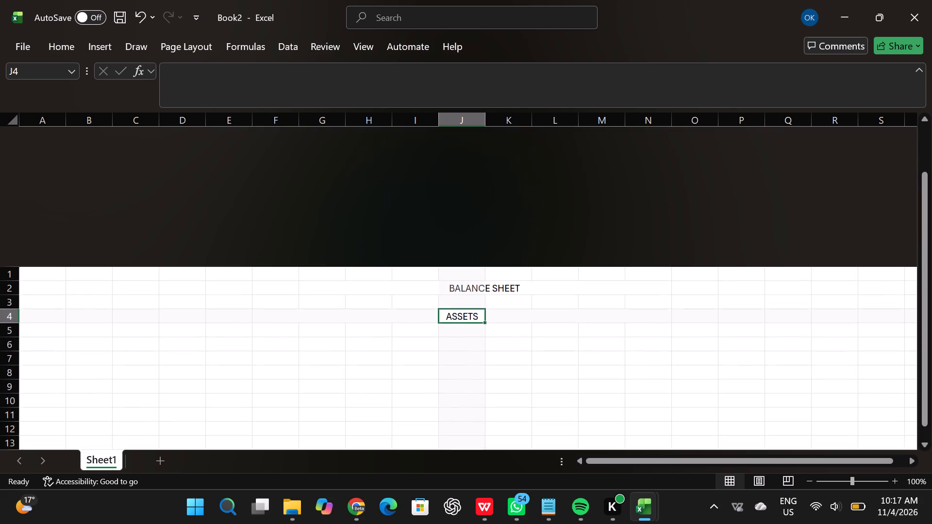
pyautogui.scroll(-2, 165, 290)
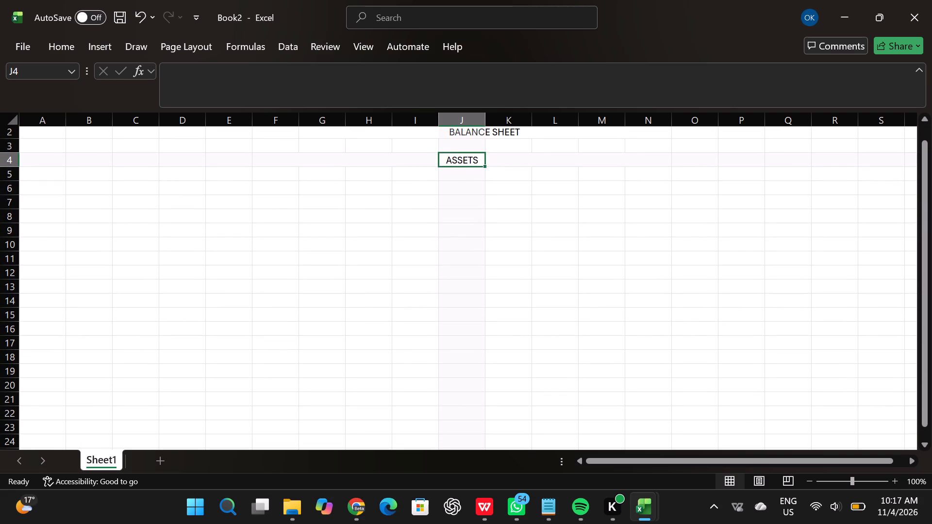
# Create a new blank workbook.
pyautogui.click(17, 44)
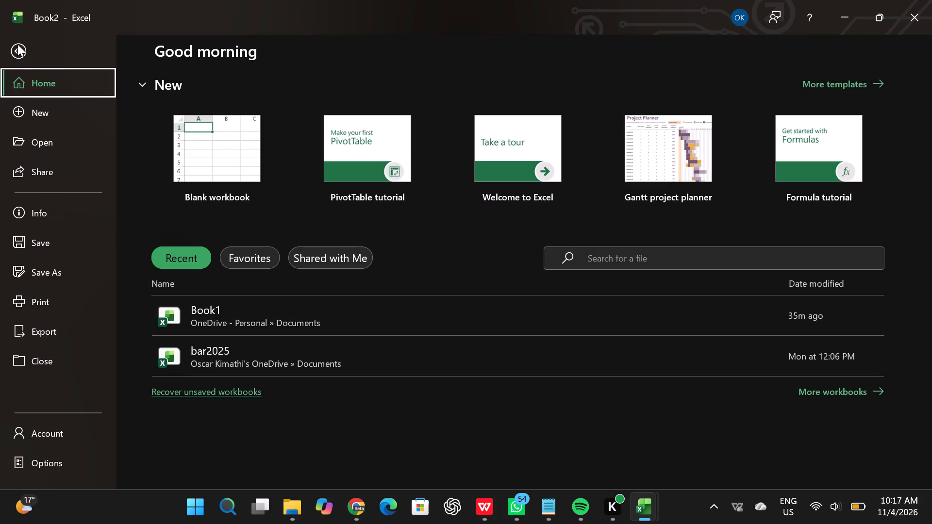
pyautogui.doubleClick(195, 139)
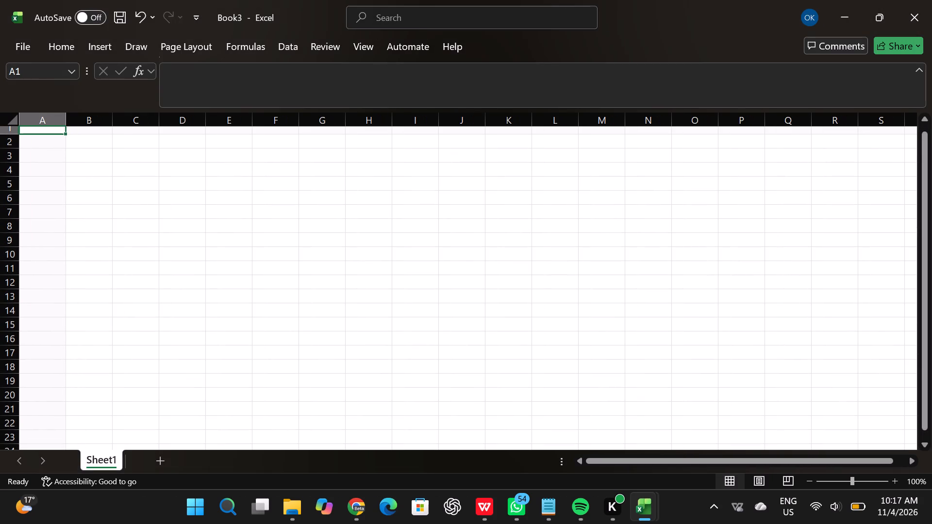
# Select cell G4 in the new workbook and show the cell formatting commands.
pyautogui.click(335, 168)
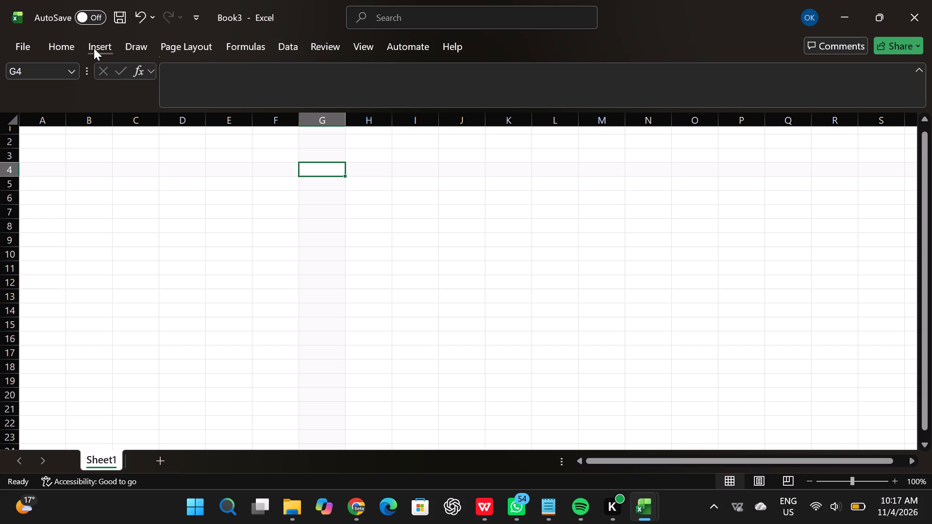
pyautogui.click(74, 37)
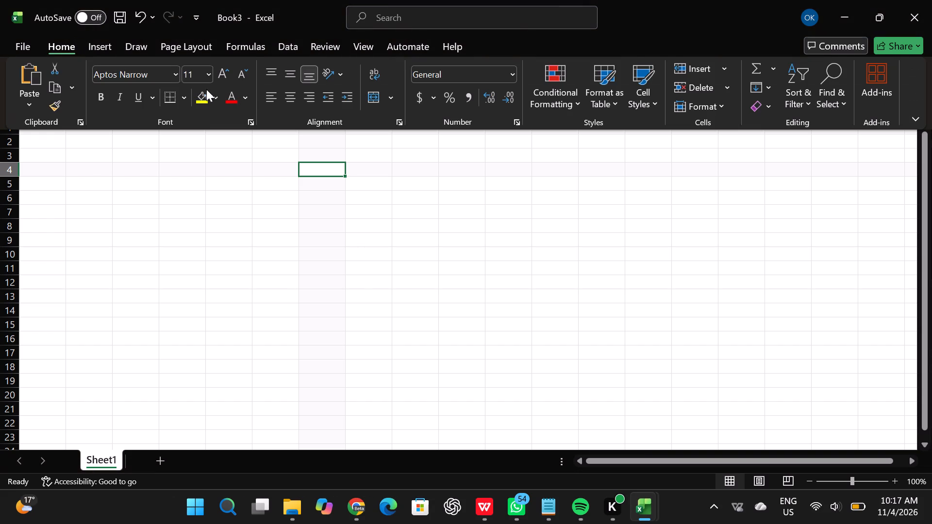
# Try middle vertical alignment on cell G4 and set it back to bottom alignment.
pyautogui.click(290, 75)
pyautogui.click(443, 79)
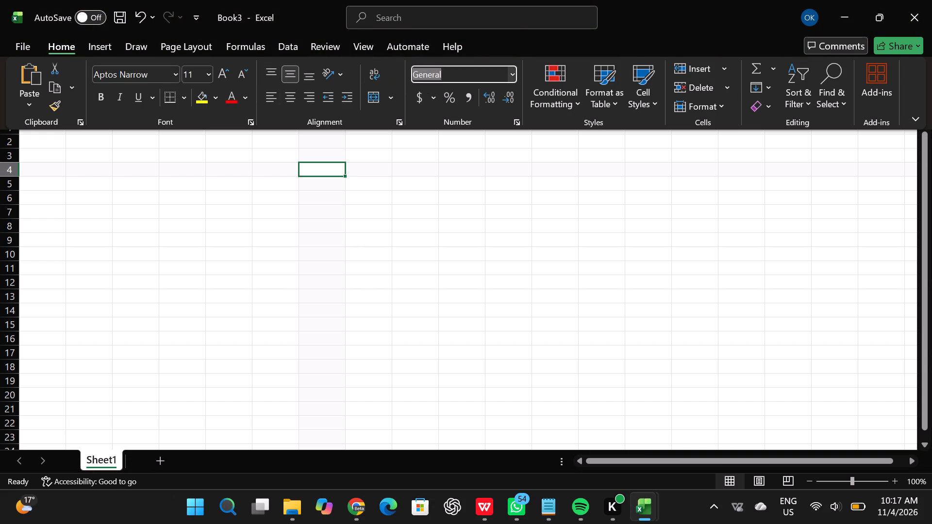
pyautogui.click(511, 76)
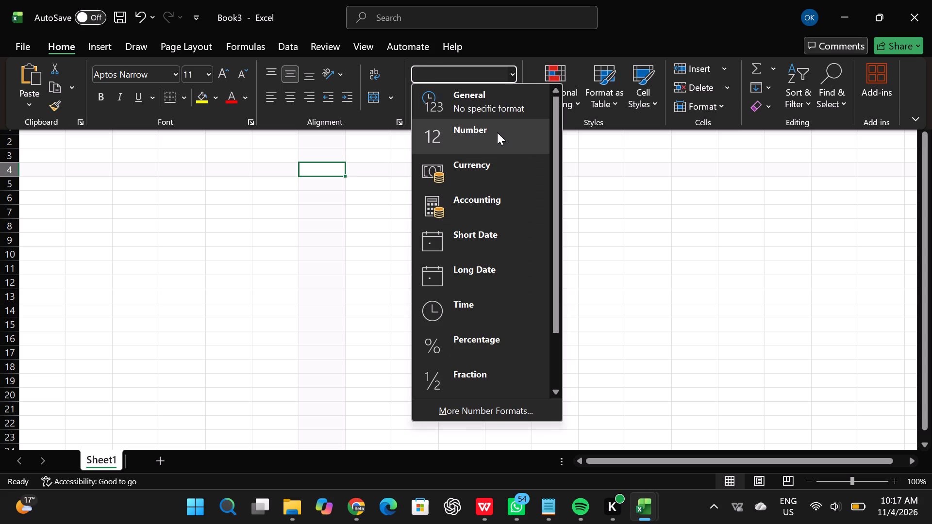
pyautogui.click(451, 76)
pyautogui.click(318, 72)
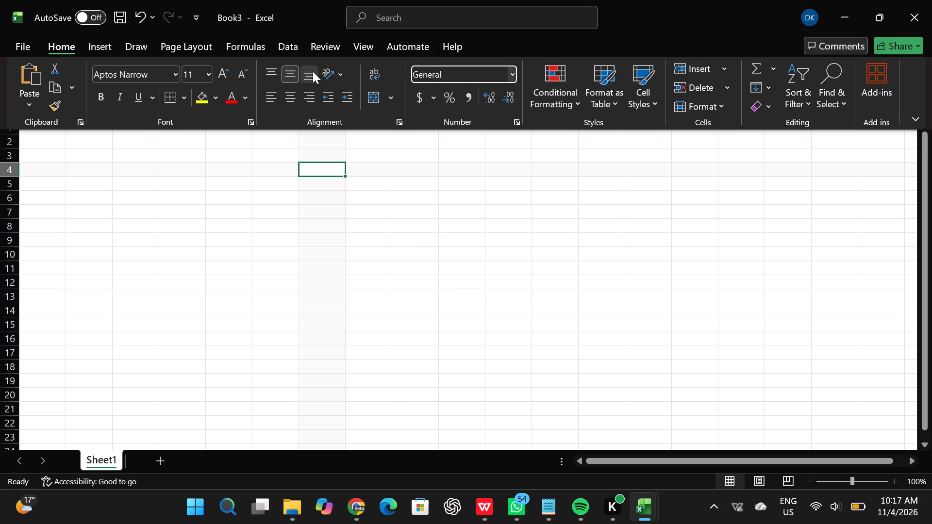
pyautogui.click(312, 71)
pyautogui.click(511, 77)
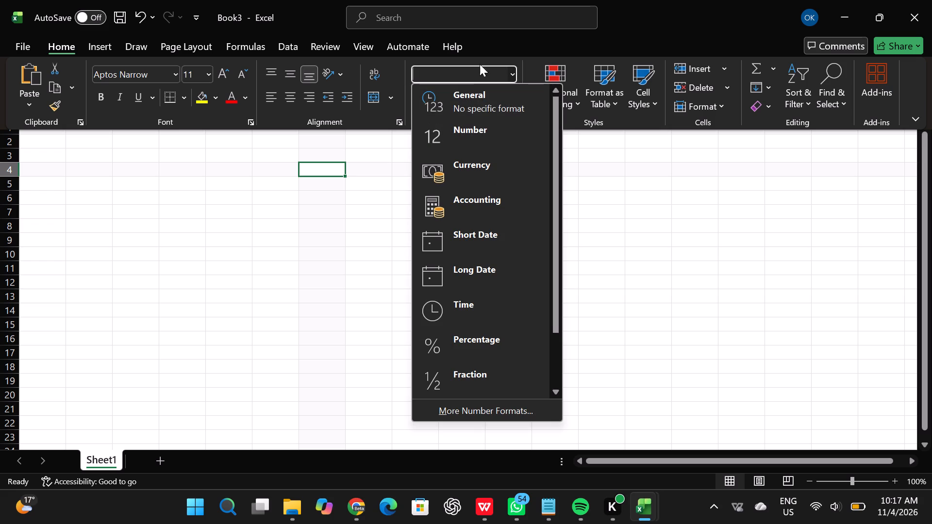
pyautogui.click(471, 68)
# Set the horizontal alignment of cell G4 to Center Across Selection and turn on Merge cells.
pyautogui.click(395, 119)
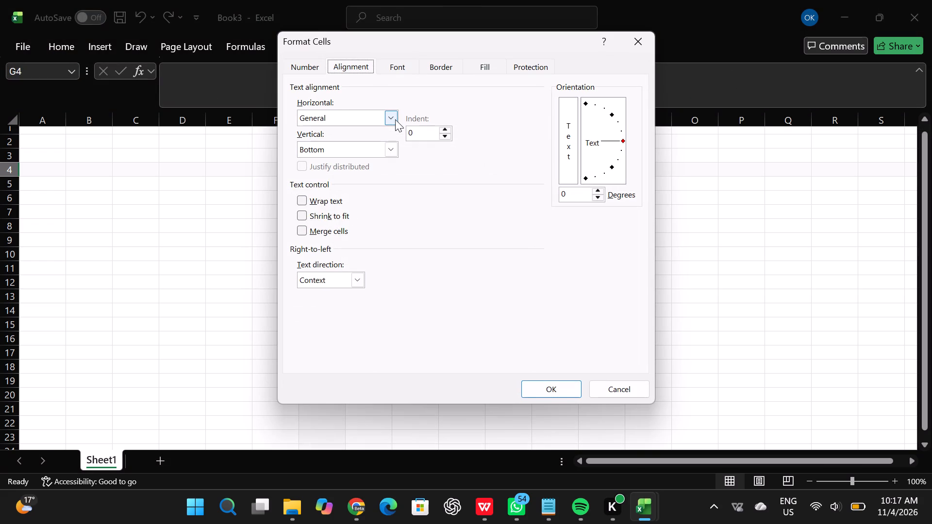
pyautogui.click(348, 113)
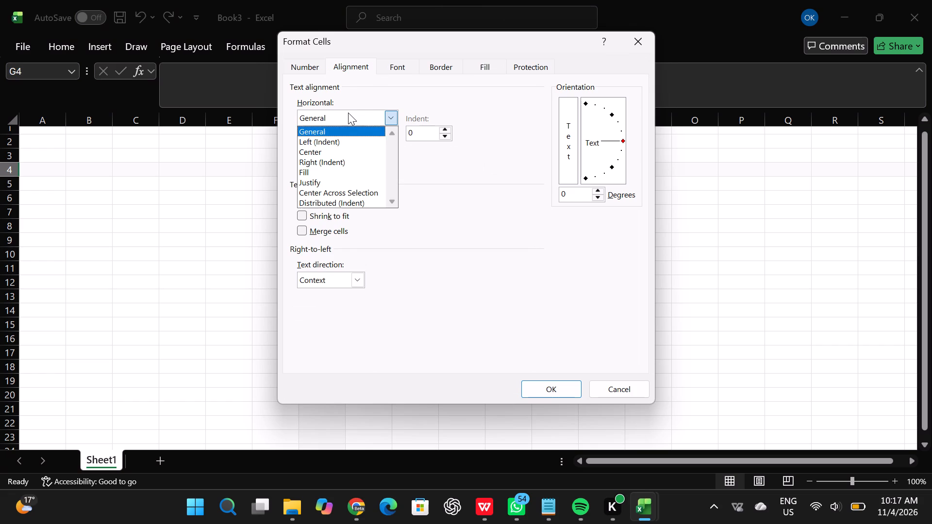
pyautogui.click(353, 192)
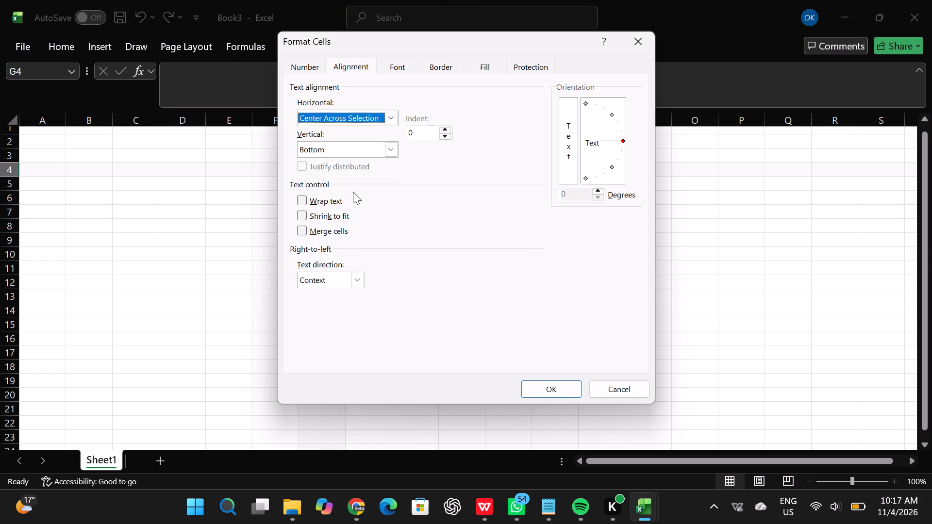
pyautogui.click(303, 229)
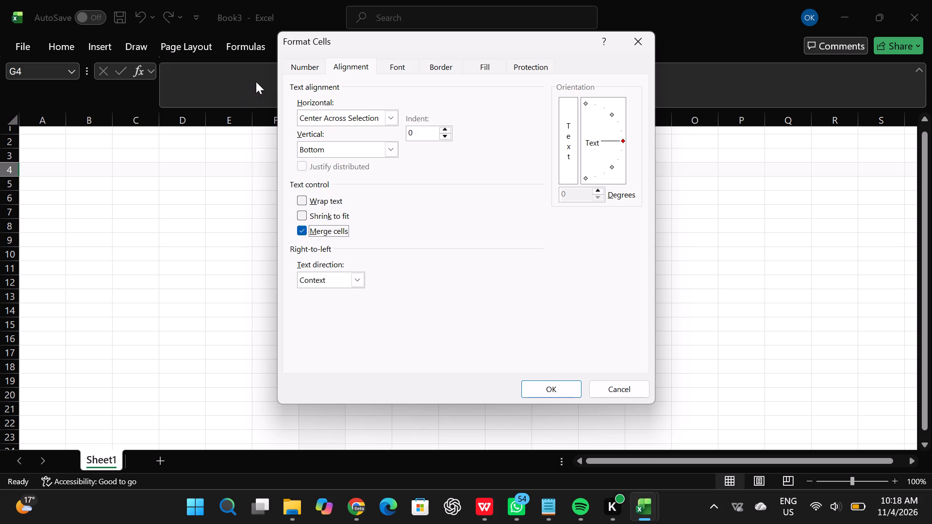
pyautogui.click(542, 381)
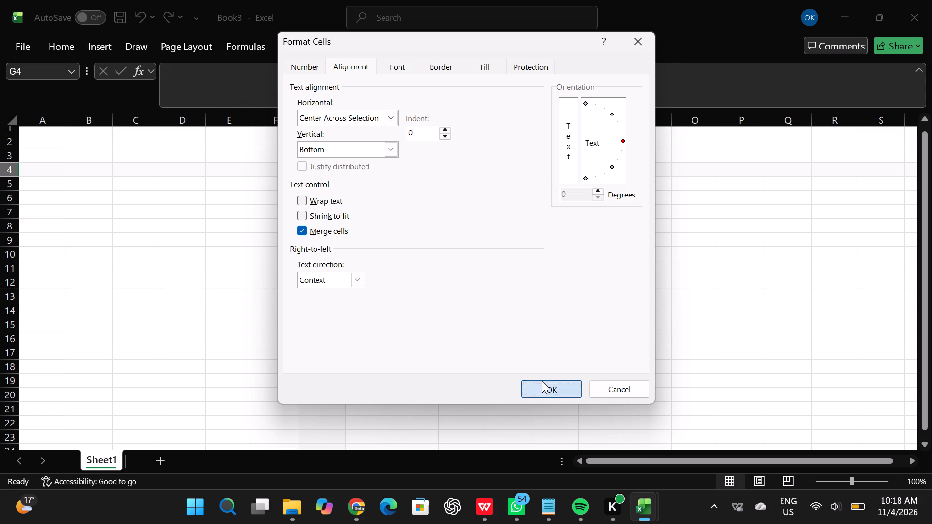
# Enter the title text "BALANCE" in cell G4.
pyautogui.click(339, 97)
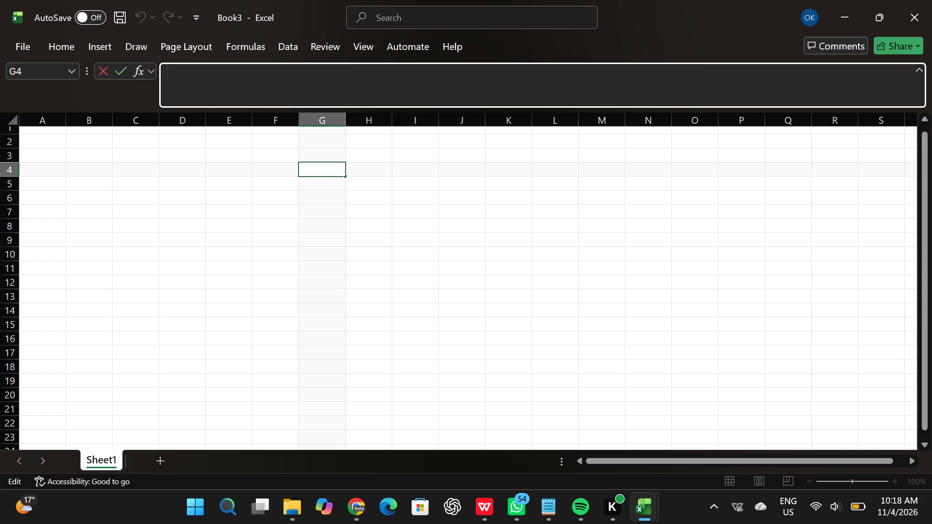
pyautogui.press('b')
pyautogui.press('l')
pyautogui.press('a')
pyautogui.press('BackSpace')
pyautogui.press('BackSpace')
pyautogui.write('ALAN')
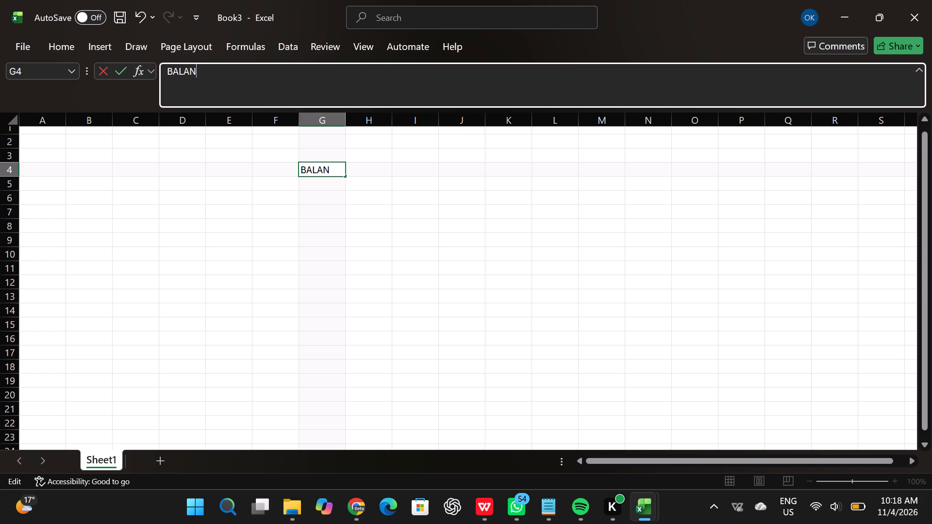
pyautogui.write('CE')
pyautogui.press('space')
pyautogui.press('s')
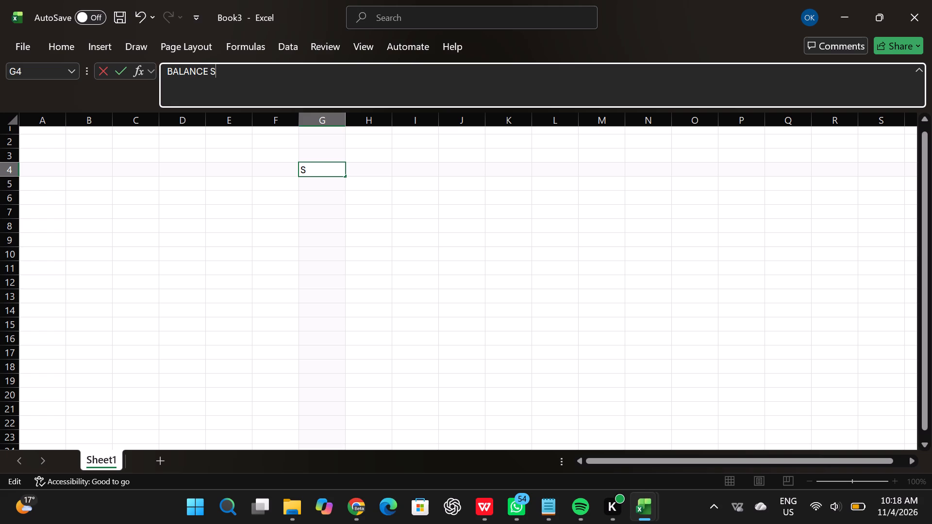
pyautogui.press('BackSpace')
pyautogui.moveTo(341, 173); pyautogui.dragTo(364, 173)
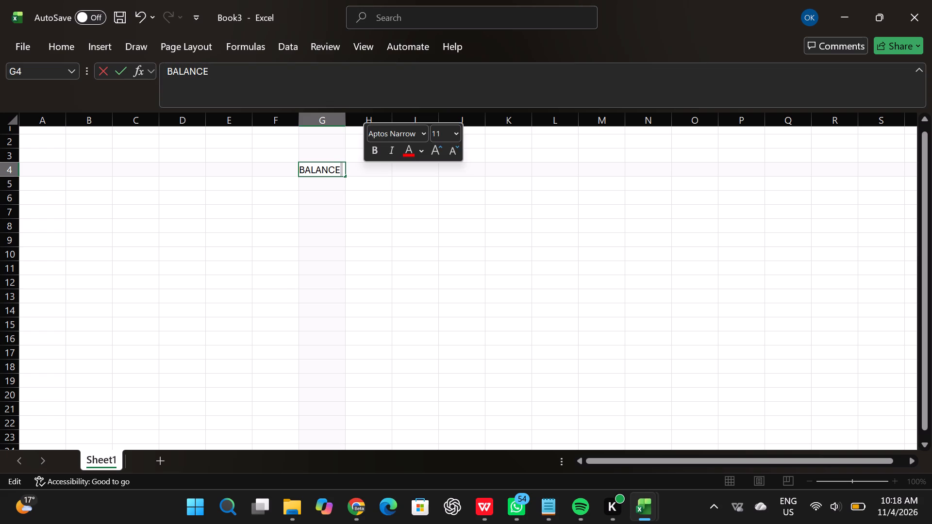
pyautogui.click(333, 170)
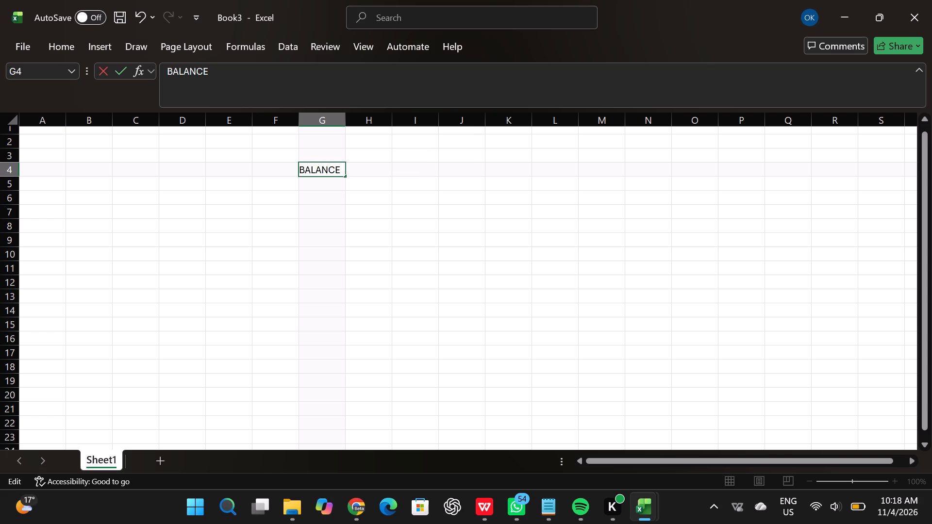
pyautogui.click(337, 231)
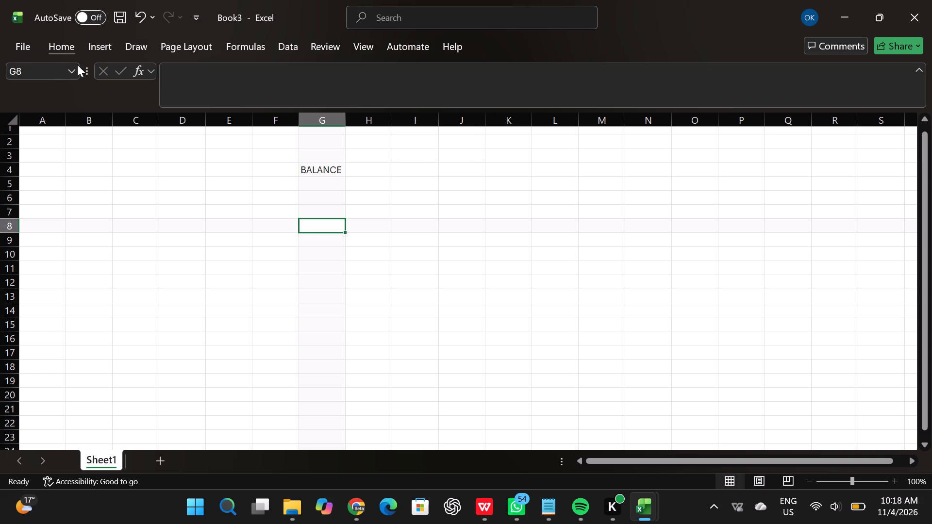
# Merge cells G4:L6 with horizontal alignment Center Across Selection and vertical alignment Top.
pyautogui.click(397, 160)
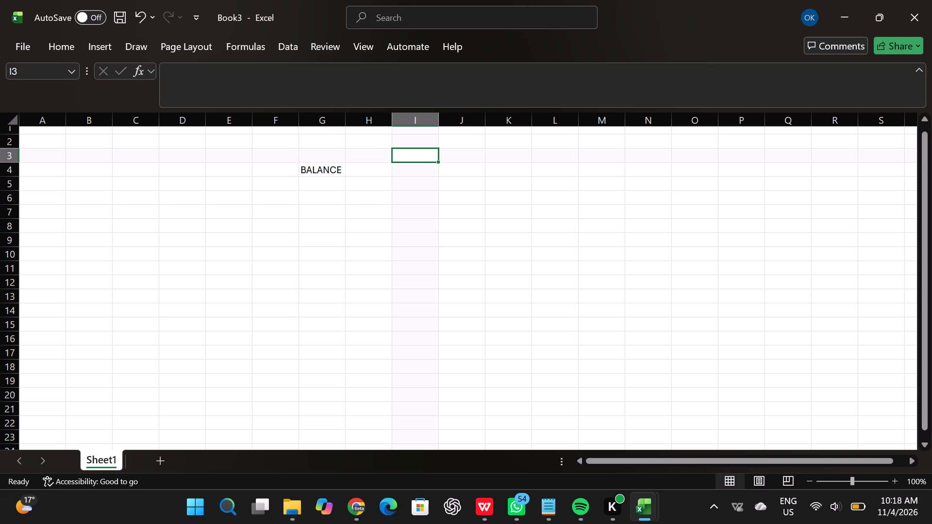
pyautogui.moveTo(344, 165); pyautogui.dragTo(496, 174)
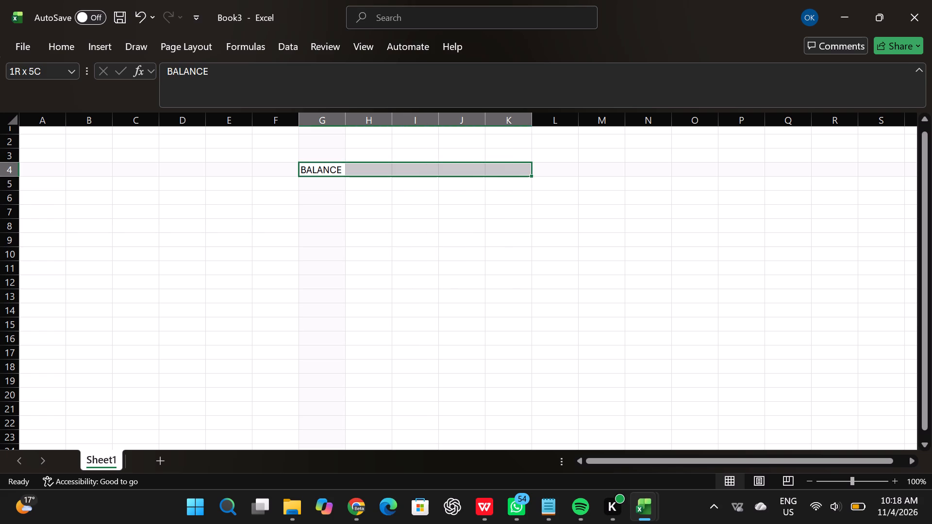
pyautogui.moveTo(496, 174); pyautogui.dragTo(563, 186)
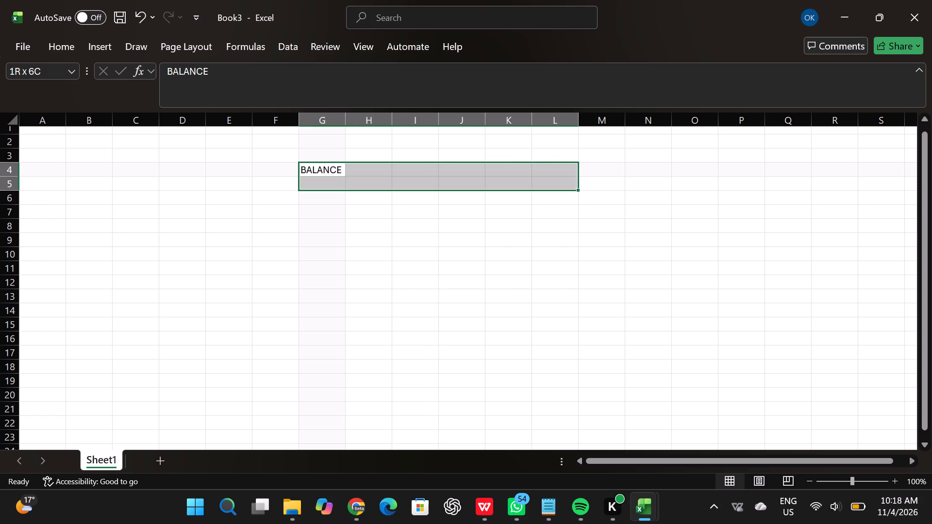
pyautogui.moveTo(563, 186); pyautogui.dragTo(563, 192)
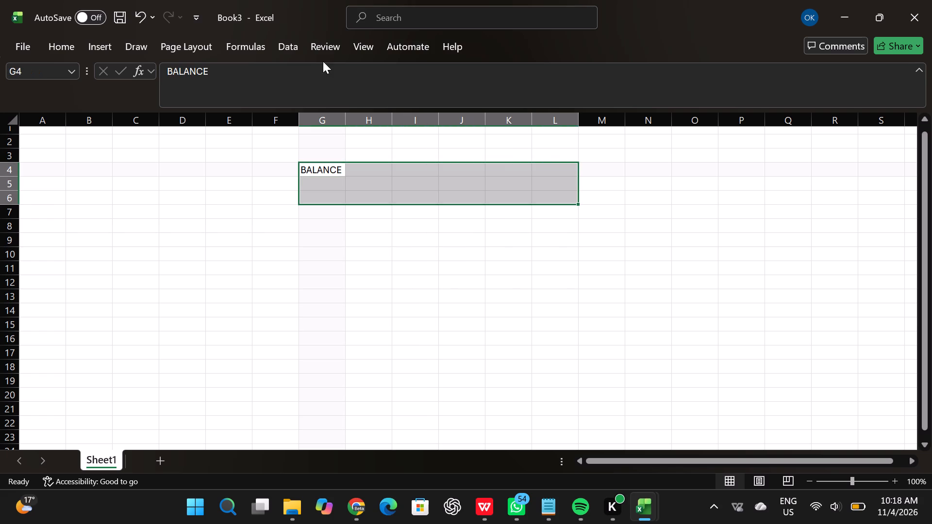
pyautogui.click(64, 35)
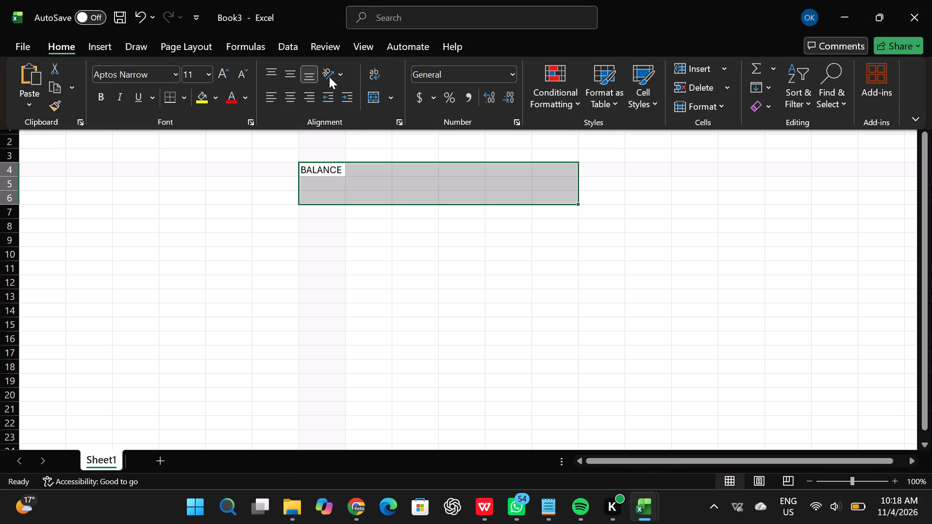
pyautogui.click(292, 66)
pyautogui.click(394, 118)
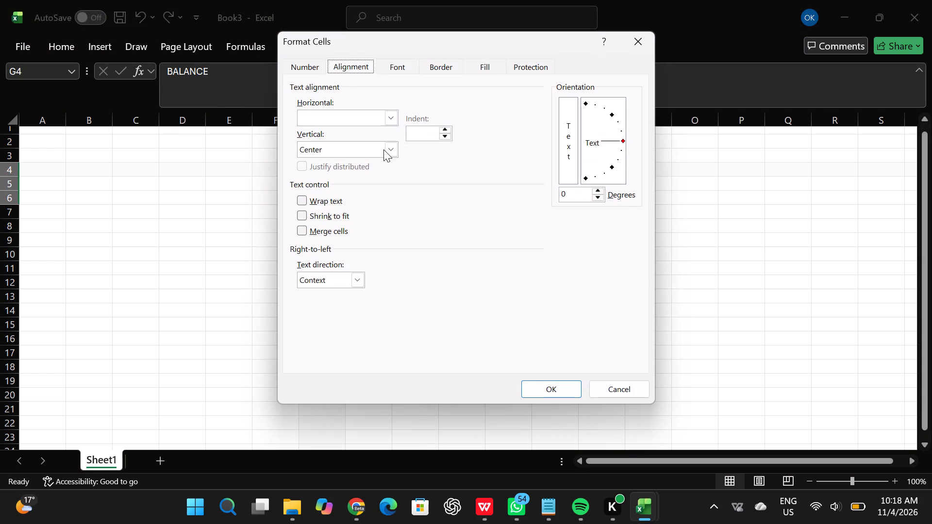
pyautogui.click(308, 227)
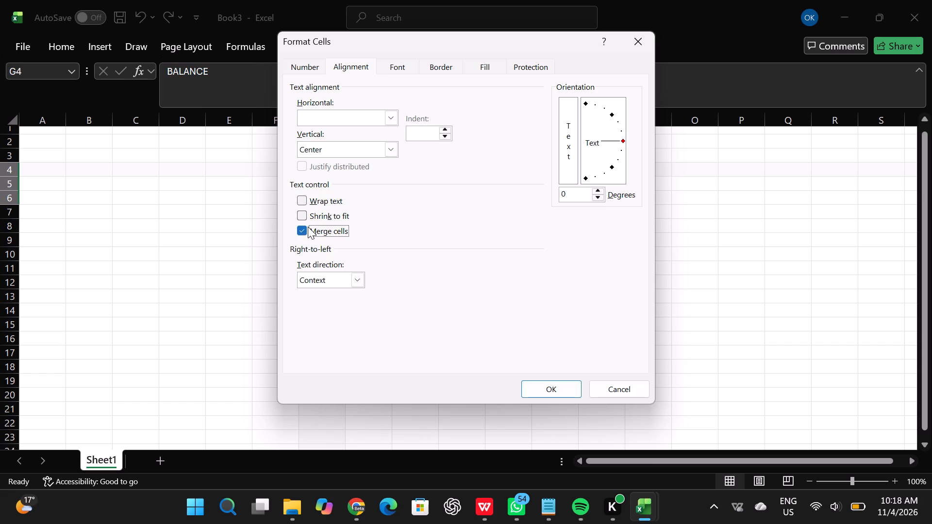
pyautogui.click(343, 118)
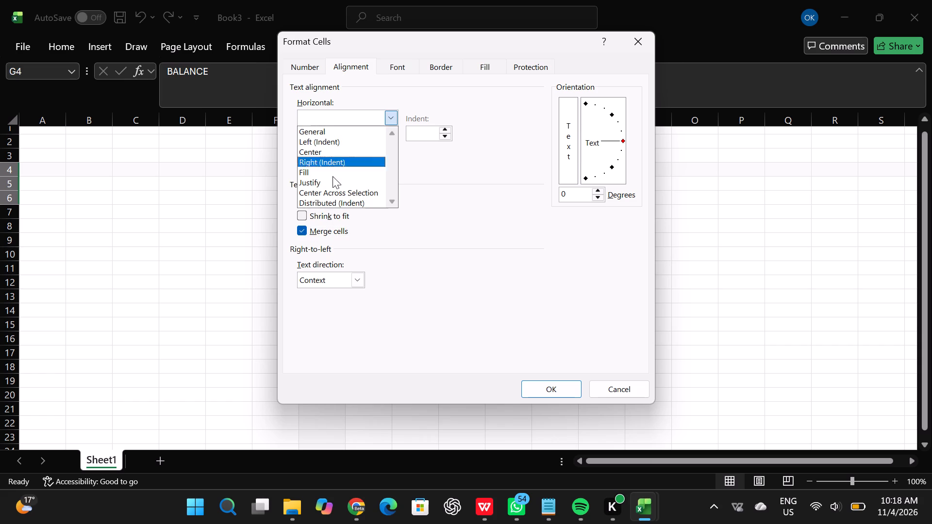
pyautogui.click(333, 189)
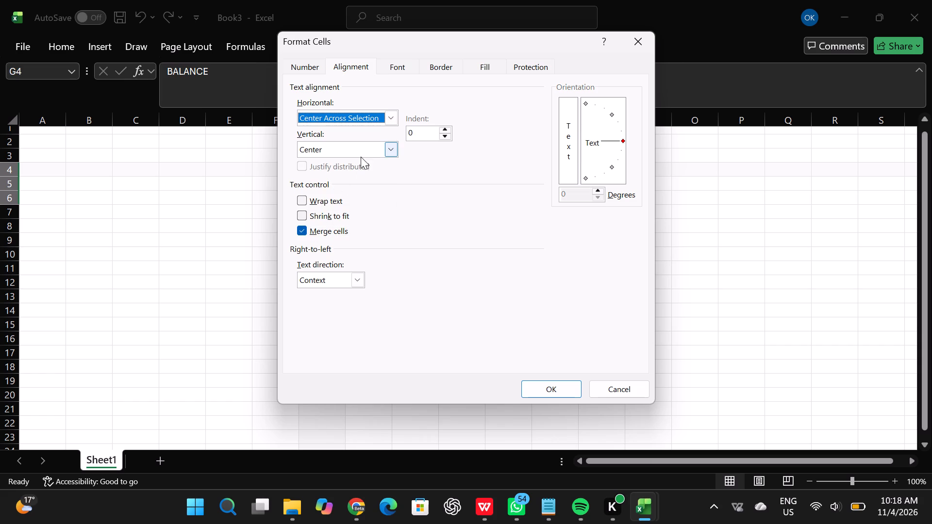
pyautogui.click(392, 148)
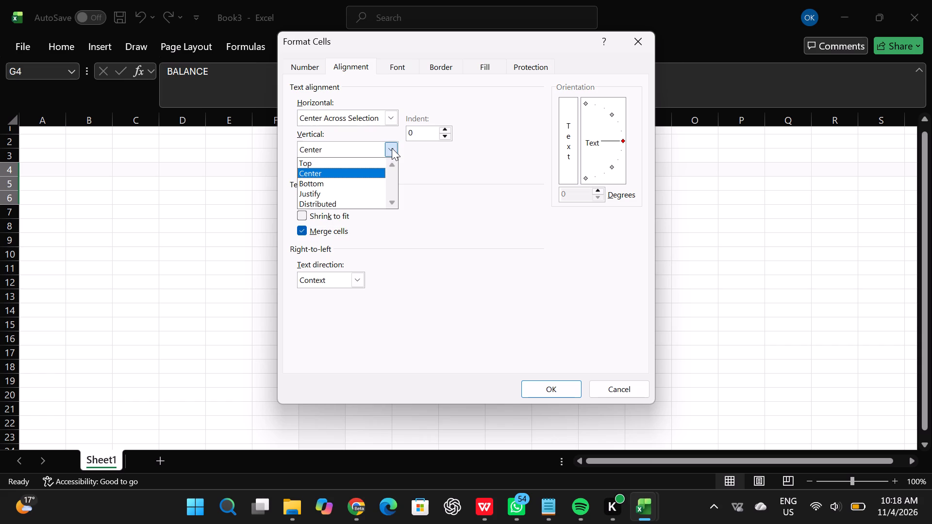
pyautogui.click(366, 159)
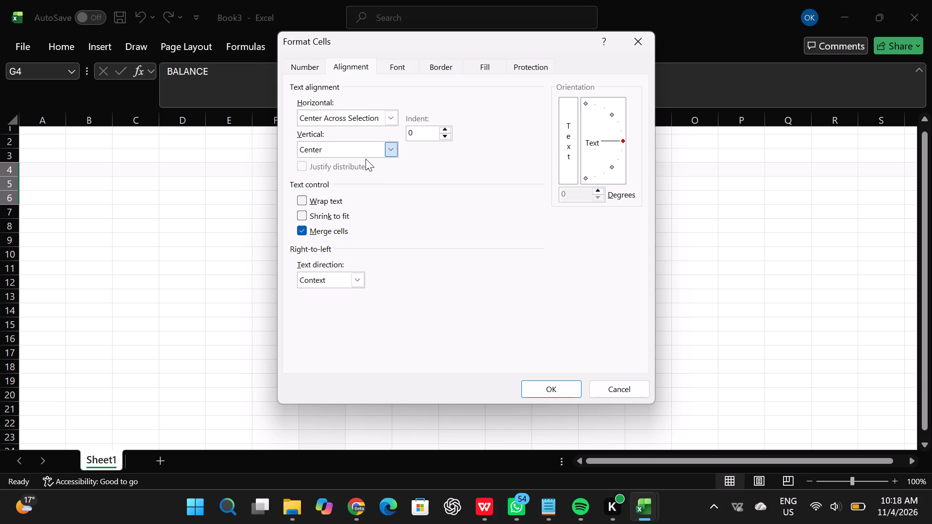
pyautogui.click(542, 389)
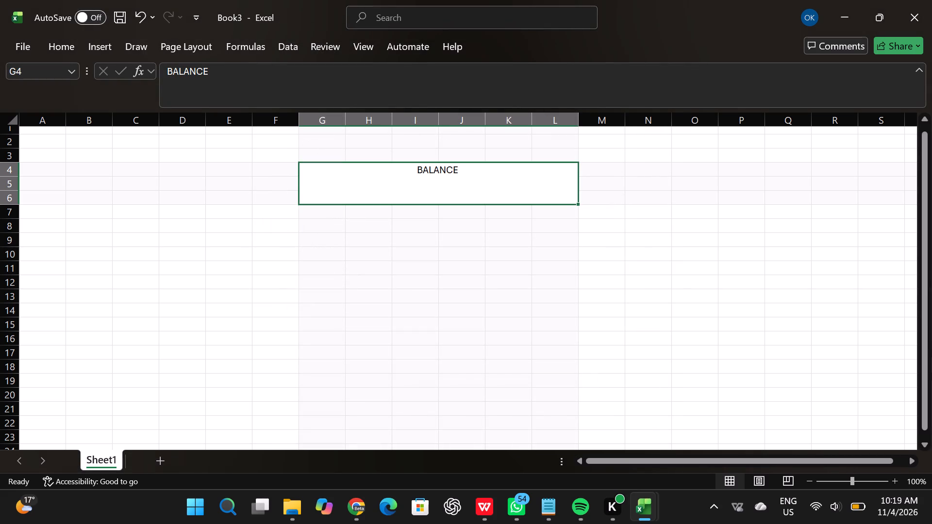
# Replace the text in the merged title cell with "BALANCE SHEET".
pyautogui.press('s')
pyautogui.press('BackSpace')
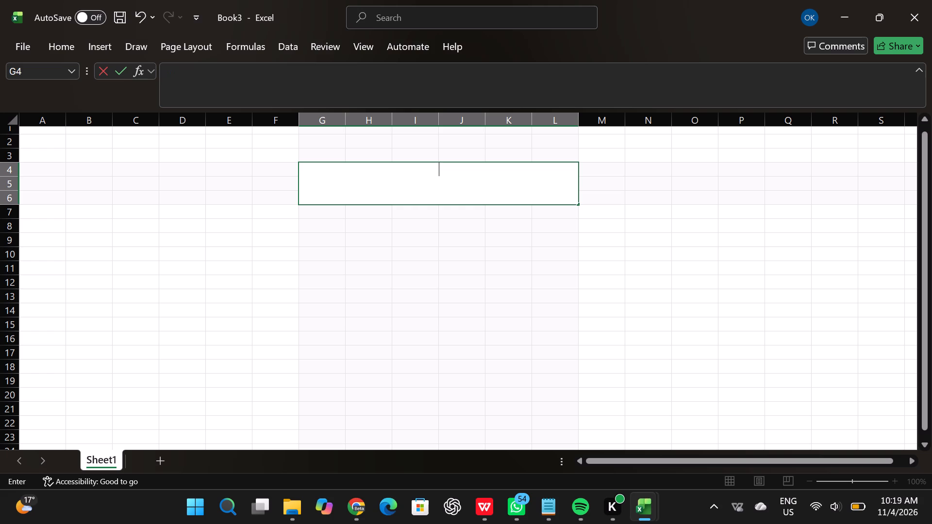
pyautogui.write('BALA')
pyautogui.write('NCE')
pyautogui.press('space')
pyautogui.write('SHEEL')
pyautogui.press('space')
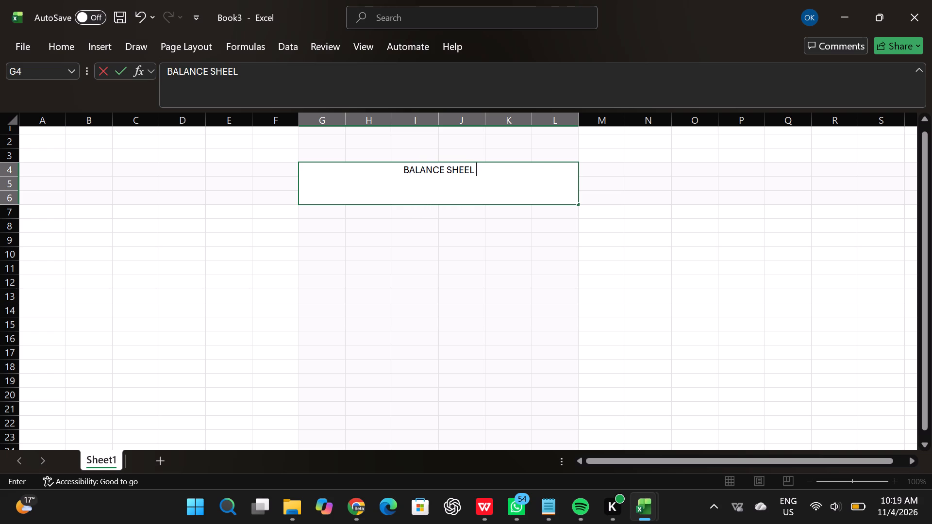
# Correct the last letter of the title in the merged cell so it reads "BALANCE SHEET".
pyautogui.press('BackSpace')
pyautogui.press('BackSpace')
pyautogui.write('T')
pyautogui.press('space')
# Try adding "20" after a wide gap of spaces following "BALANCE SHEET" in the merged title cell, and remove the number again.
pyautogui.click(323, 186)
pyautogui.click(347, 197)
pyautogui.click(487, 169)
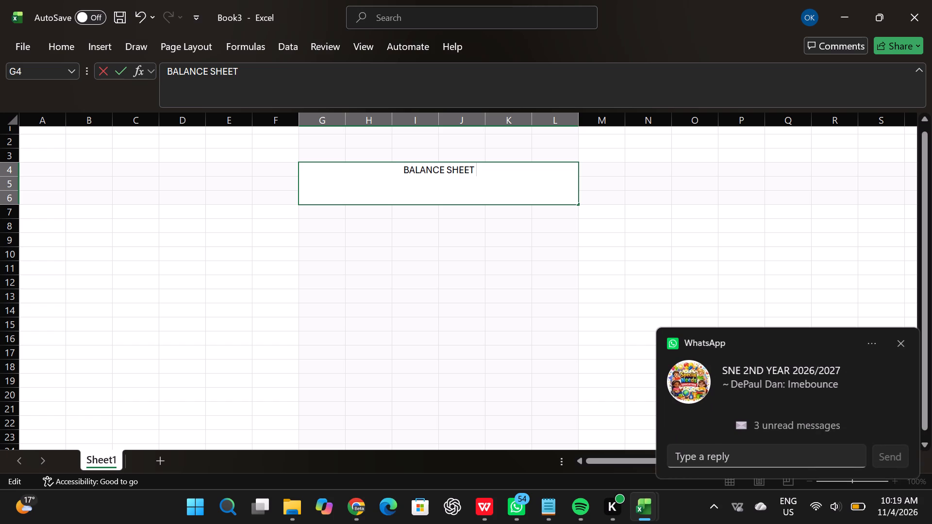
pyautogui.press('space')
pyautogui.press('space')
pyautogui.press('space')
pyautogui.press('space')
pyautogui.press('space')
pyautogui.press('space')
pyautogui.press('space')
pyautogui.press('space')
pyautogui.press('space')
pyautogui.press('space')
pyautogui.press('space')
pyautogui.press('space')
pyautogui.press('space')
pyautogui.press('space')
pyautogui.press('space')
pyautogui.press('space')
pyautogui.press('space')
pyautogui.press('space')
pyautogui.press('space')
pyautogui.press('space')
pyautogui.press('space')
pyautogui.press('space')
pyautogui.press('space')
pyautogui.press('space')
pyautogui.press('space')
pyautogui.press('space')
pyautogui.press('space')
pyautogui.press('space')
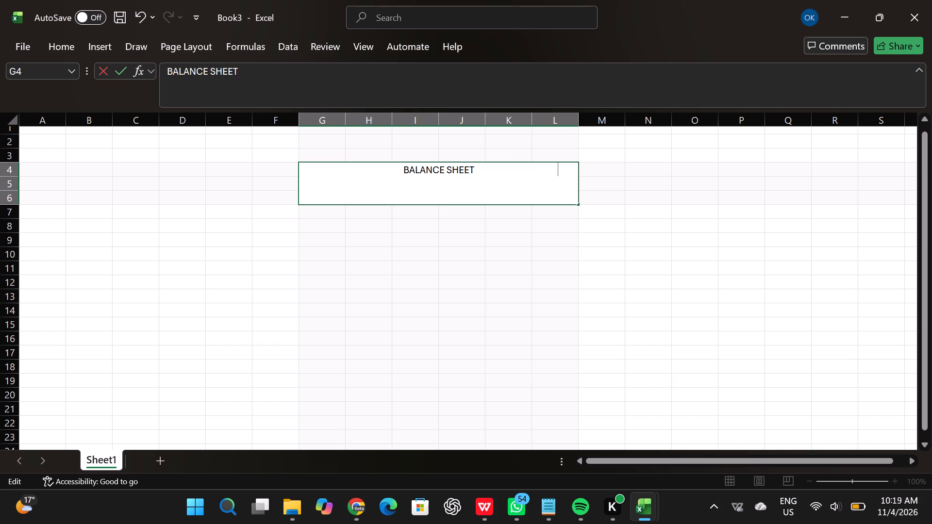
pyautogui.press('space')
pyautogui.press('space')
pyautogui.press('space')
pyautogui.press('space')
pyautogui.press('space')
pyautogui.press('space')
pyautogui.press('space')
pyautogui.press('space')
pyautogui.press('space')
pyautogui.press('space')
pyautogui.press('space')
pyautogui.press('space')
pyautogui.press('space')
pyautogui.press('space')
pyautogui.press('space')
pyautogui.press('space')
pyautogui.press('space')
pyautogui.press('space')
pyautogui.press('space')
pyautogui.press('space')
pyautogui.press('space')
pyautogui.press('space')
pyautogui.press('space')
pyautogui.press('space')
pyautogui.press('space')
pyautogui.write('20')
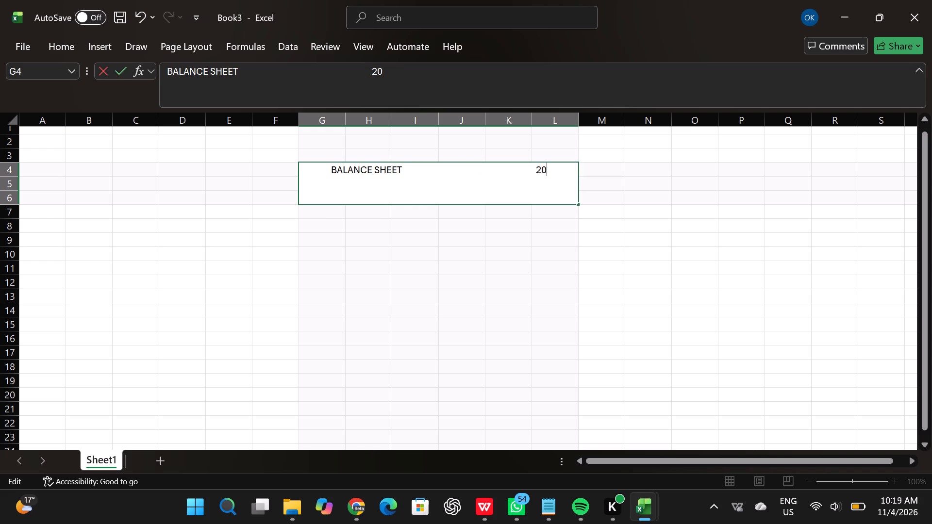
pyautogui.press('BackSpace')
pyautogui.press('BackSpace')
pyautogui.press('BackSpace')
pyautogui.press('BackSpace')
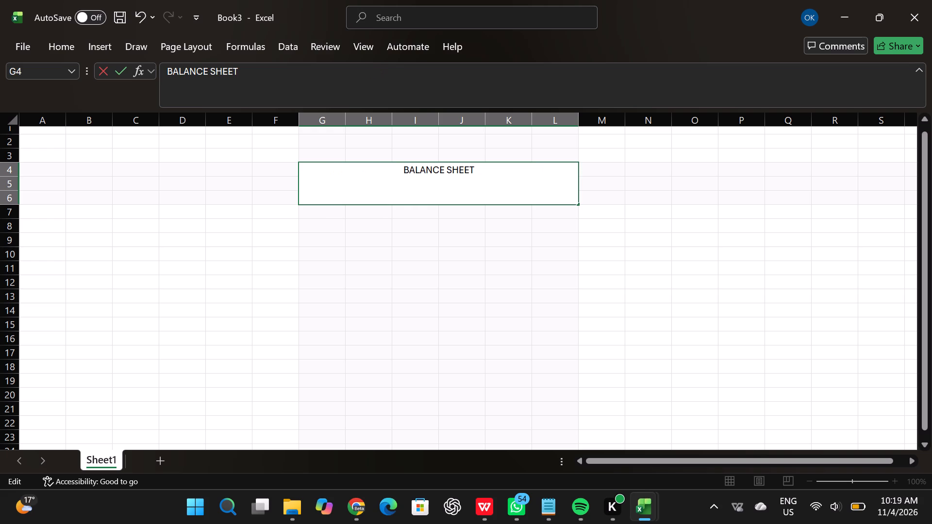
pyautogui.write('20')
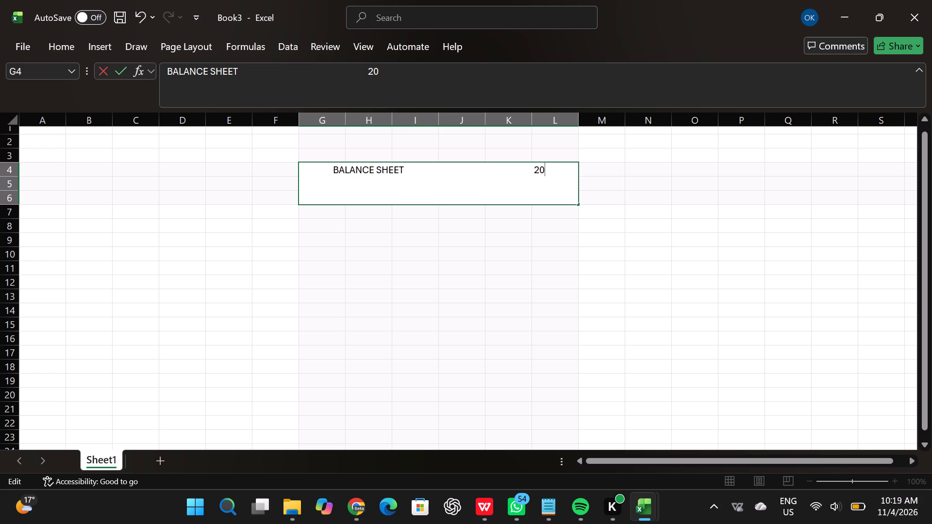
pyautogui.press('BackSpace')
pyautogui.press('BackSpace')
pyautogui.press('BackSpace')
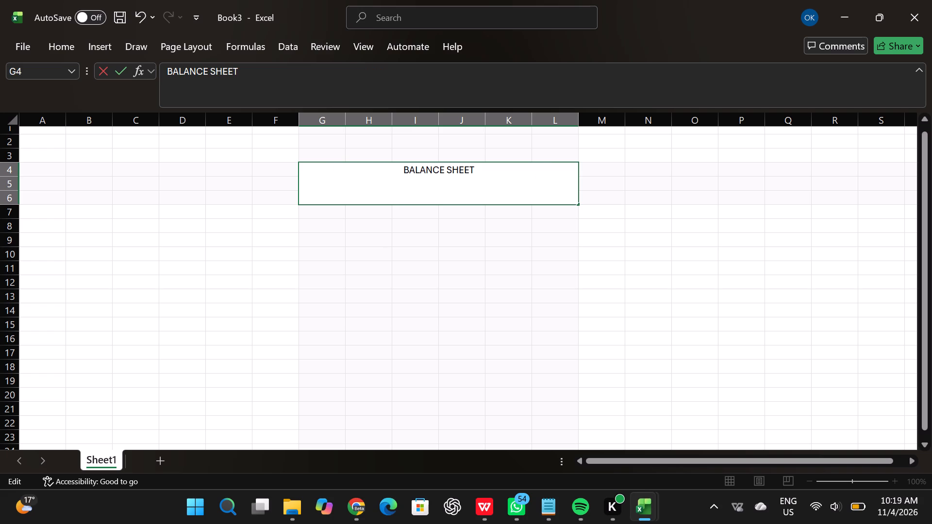
# Place the text cursor in front of "BALANCE SHEET" in the merged title cell.
pyautogui.click(381, 185)
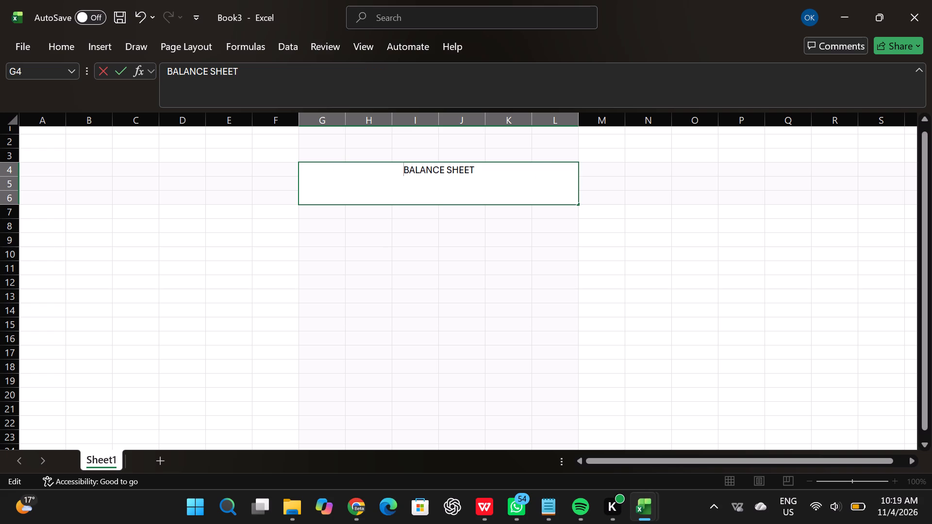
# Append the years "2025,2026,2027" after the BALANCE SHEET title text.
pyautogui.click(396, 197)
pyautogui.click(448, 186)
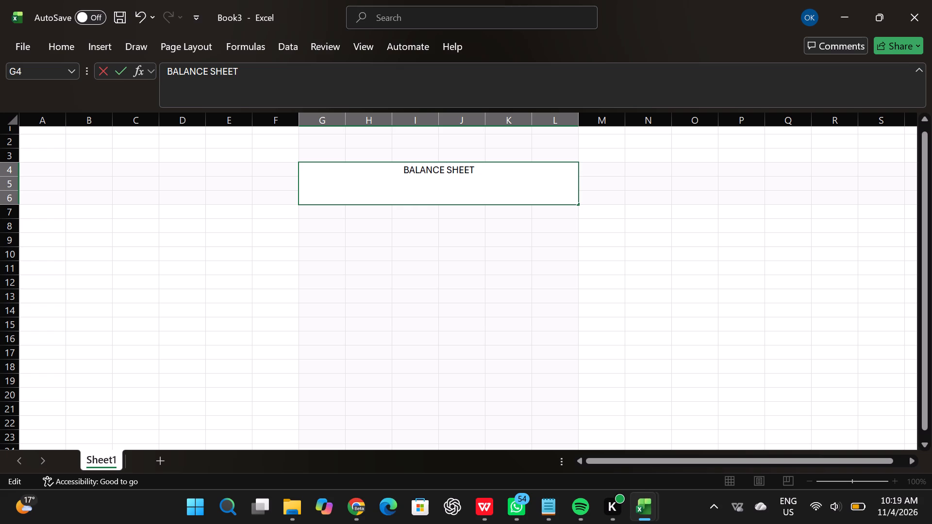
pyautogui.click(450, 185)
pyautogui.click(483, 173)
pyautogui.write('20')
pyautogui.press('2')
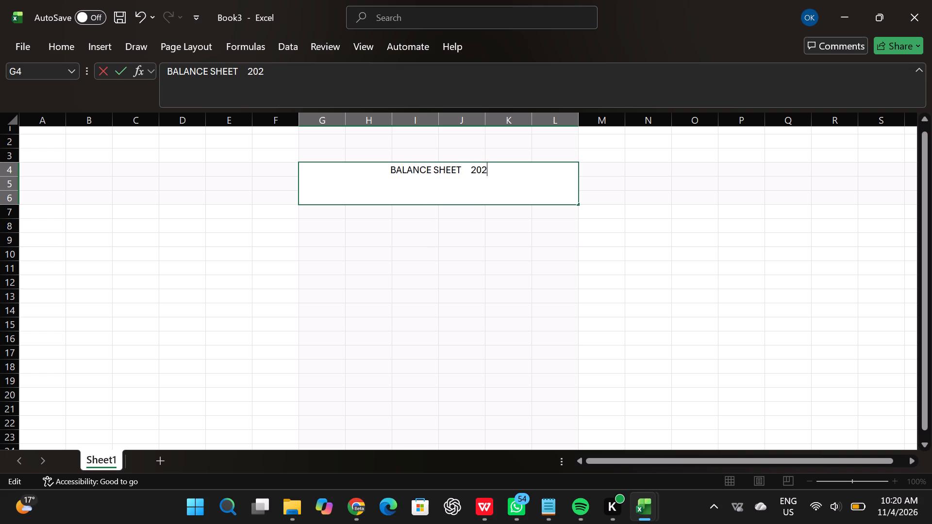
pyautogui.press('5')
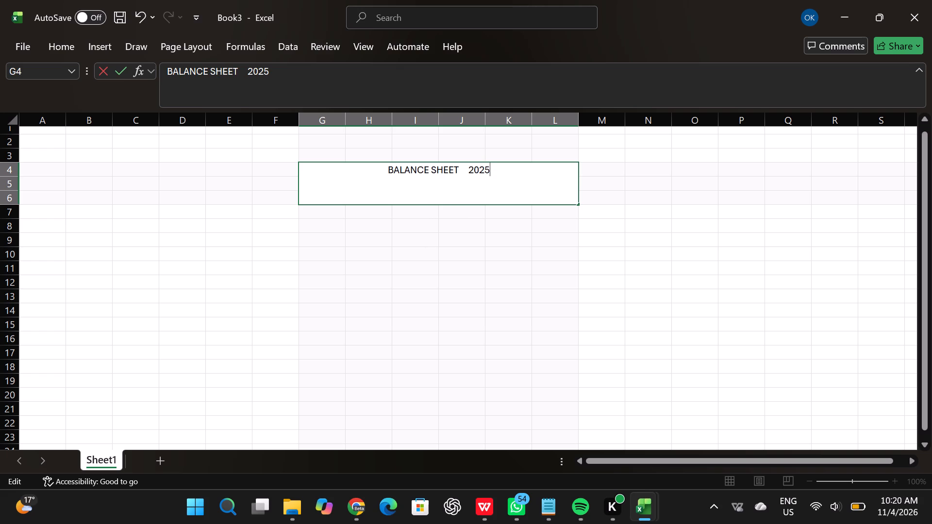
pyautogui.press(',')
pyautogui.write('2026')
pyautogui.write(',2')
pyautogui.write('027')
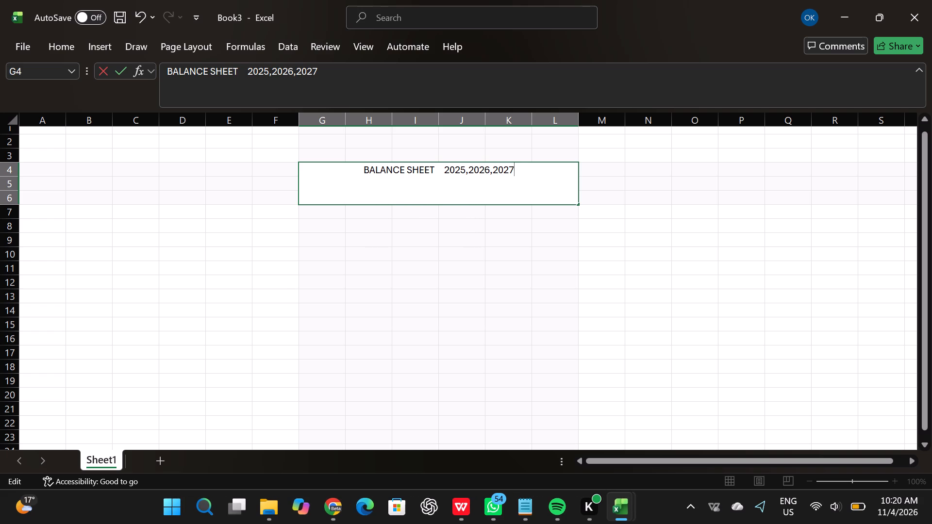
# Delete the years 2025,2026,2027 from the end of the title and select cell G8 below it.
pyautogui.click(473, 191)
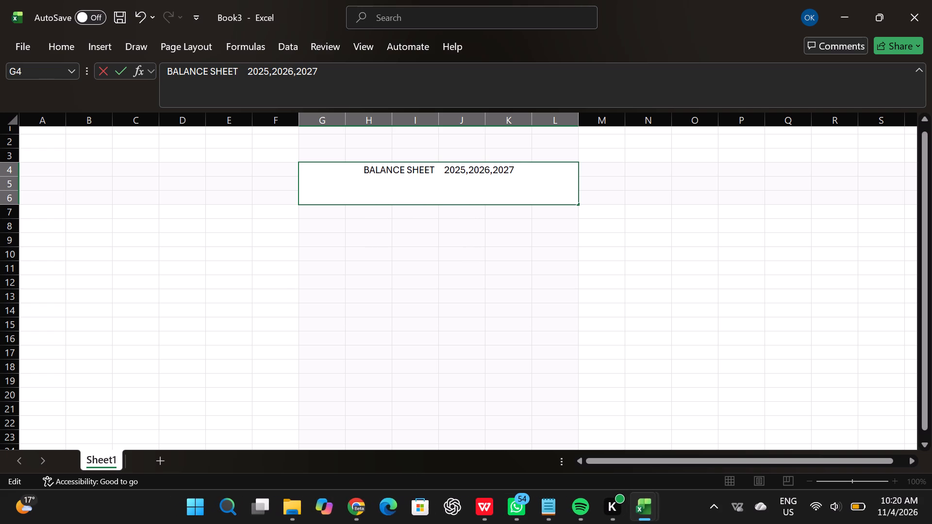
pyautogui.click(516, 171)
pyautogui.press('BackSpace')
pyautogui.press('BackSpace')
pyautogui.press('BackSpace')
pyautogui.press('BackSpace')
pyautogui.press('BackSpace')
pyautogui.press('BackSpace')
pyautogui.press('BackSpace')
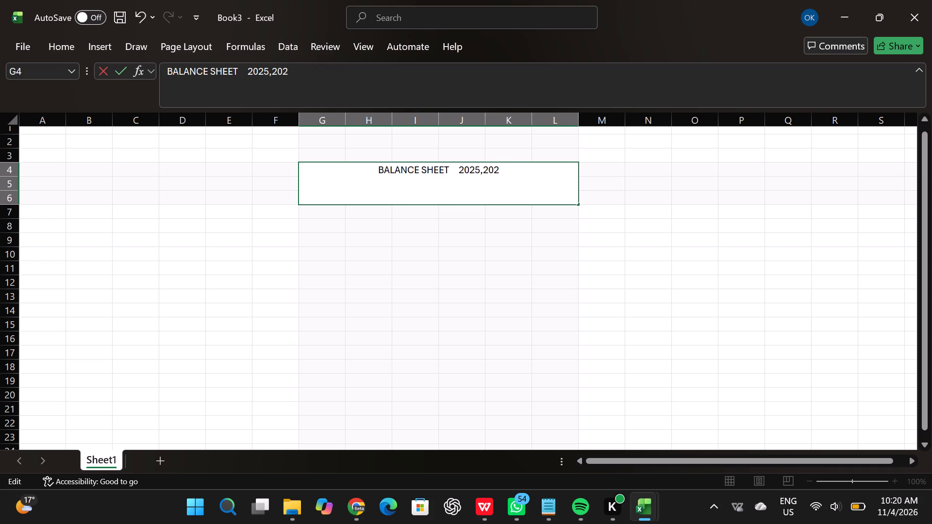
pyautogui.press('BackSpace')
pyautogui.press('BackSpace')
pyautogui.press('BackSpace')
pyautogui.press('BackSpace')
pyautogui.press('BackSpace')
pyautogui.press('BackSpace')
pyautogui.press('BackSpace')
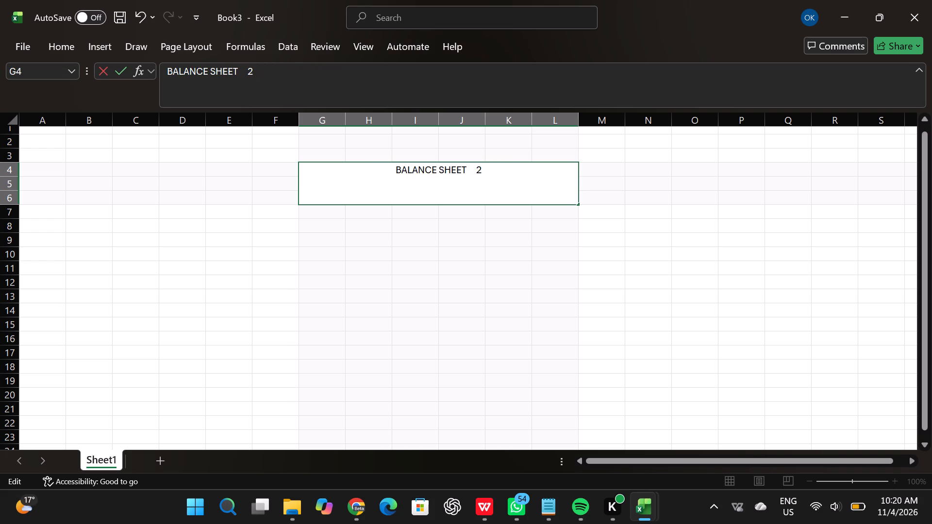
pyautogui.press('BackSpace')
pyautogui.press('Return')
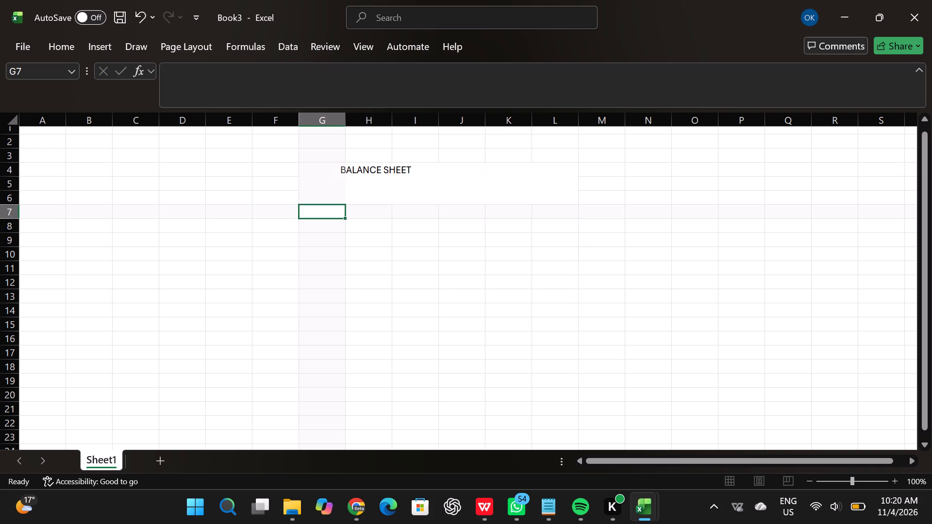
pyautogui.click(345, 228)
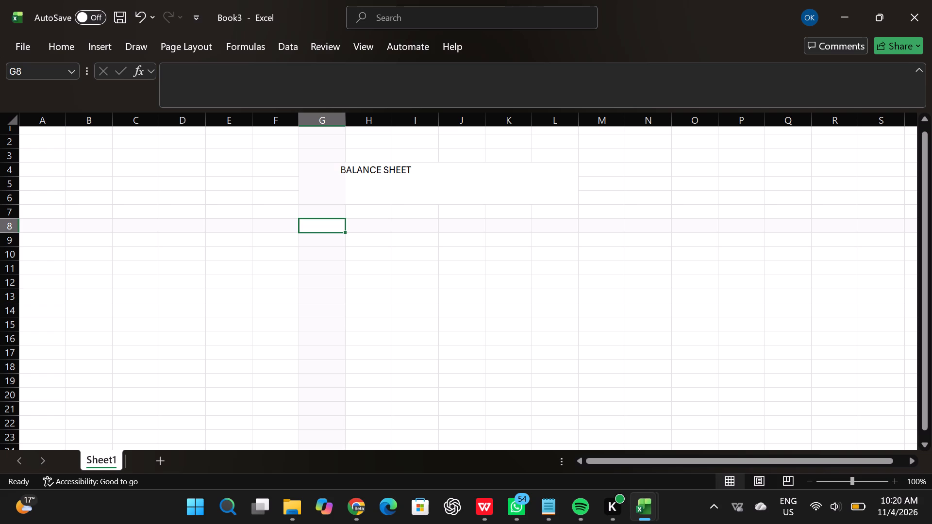
# Enter the heading "ASSEST" in cell F7, just below and beside the BALANCE SHEET title.
pyautogui.click(316, 205)
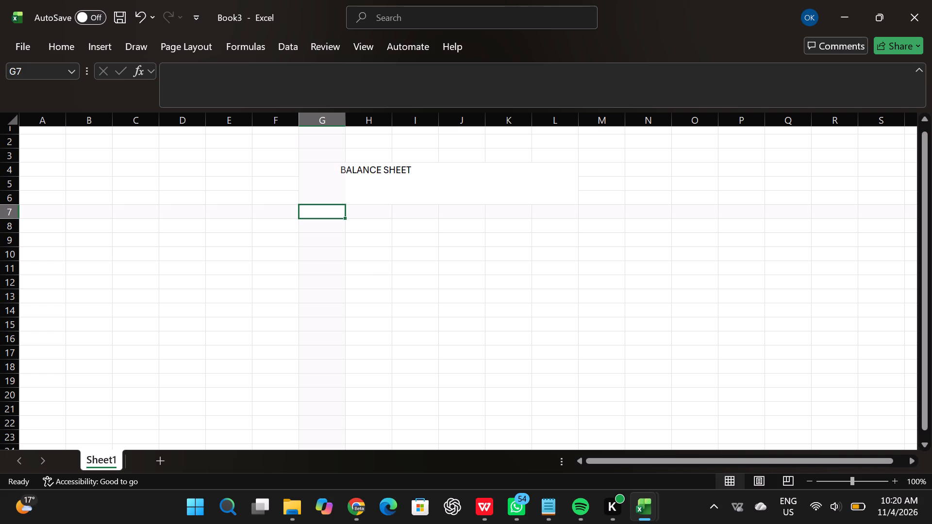
pyautogui.click(280, 209)
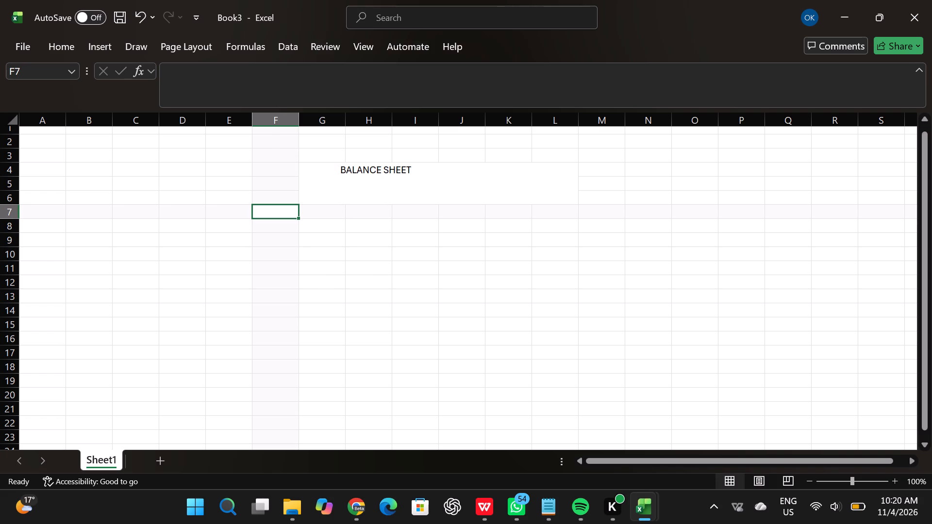
pyautogui.write('ASS')
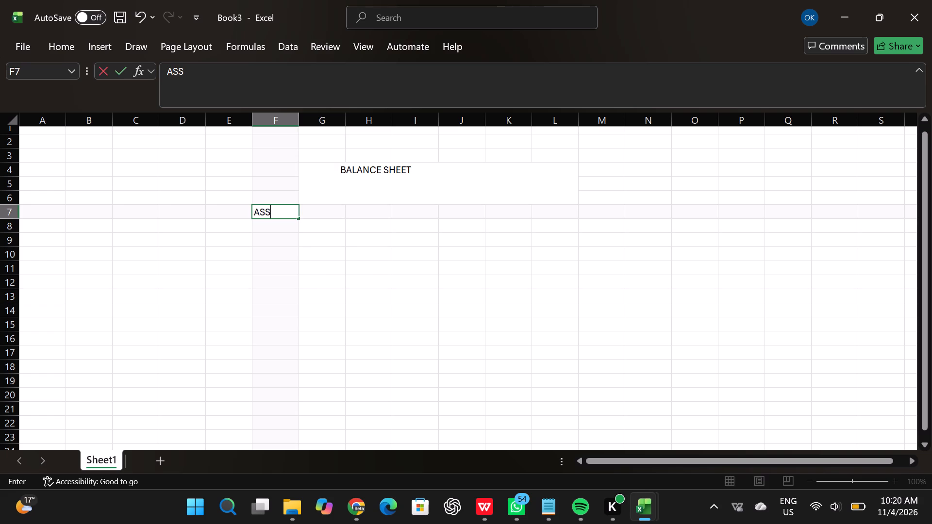
pyautogui.write('EST')
# Enter the subheading "Non current Asset" in cell F9, two rows below the assets heading.
pyautogui.click(278, 242)
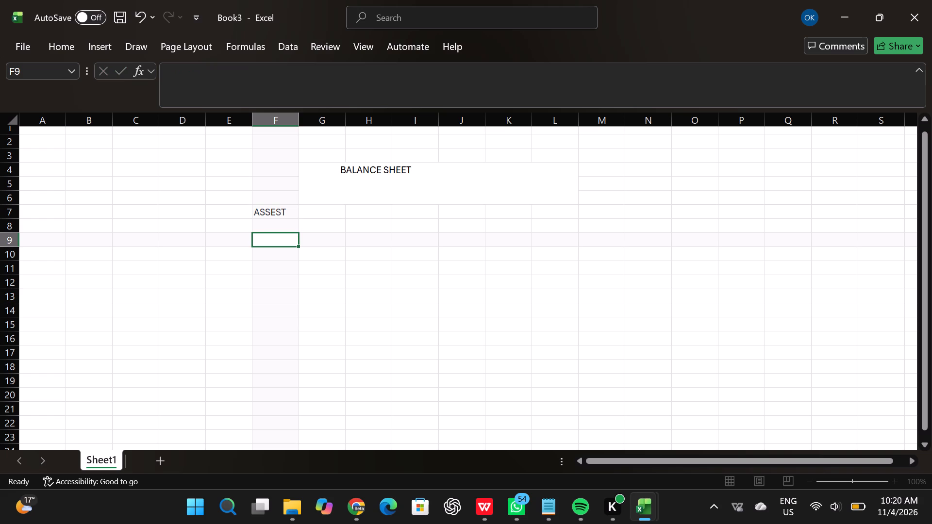
pyautogui.hotkey('shift', 'n')
pyautogui.press('o')
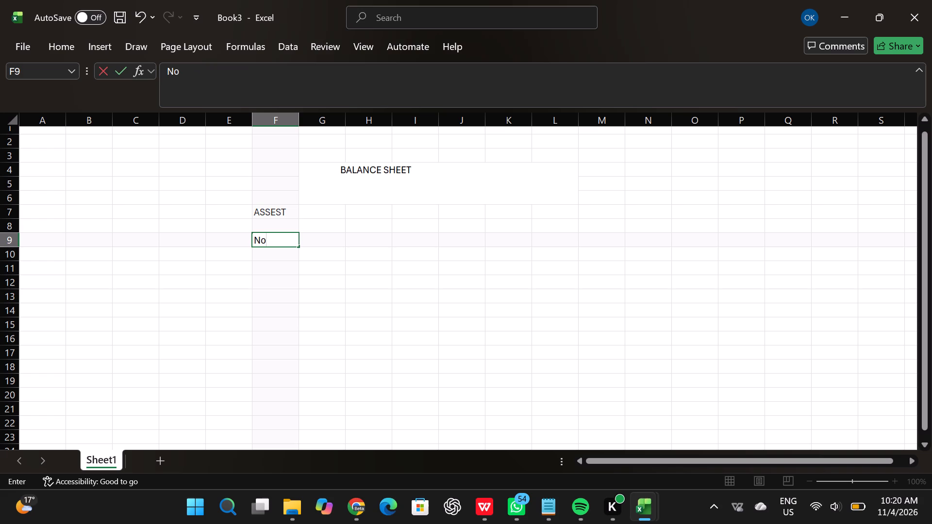
pyautogui.press('n')
pyautogui.press('space')
pyautogui.write('cu')
pyautogui.write('rrent')
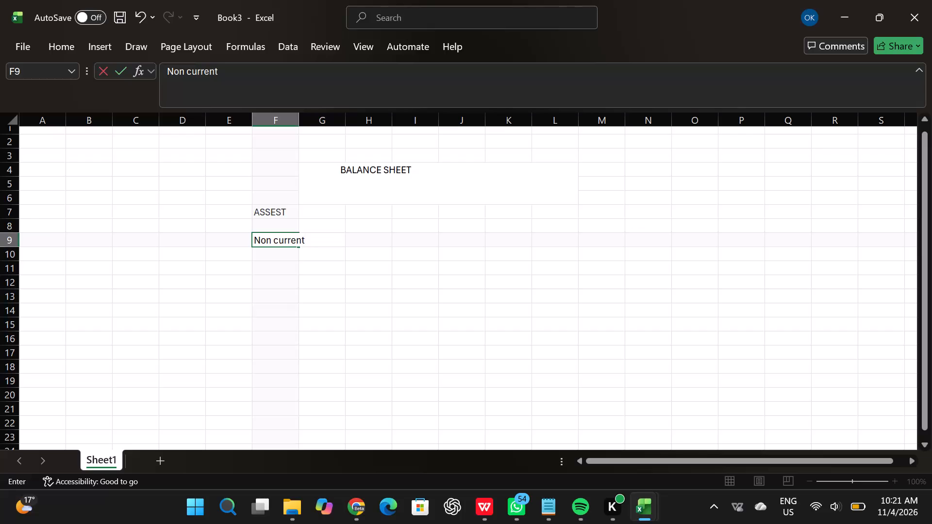
pyautogui.press('space')
pyautogui.hotkey('shift', 'a')
pyautogui.write('ss')
pyautogui.write('et')
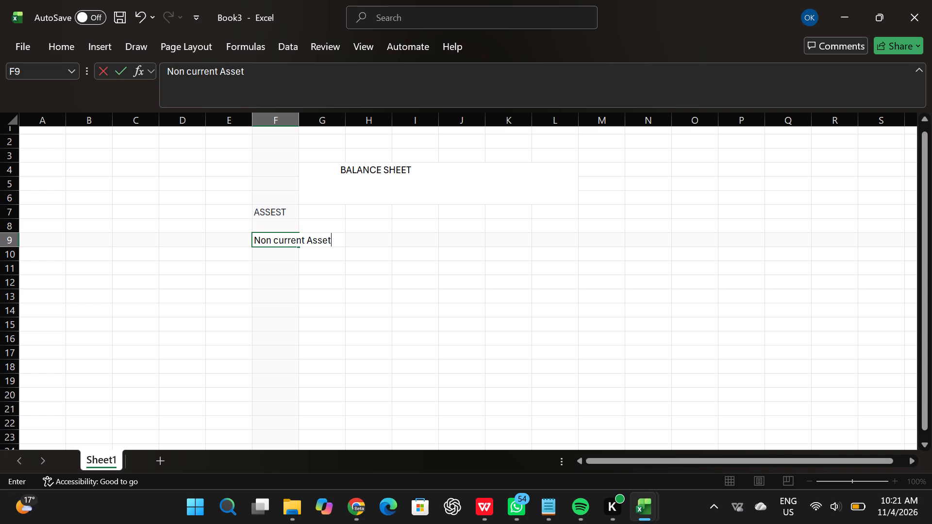
# Complete the subheading in cell F9 so that it reads "Non current Assets".
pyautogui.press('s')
# Replace the misspelled heading in cell F7 with "ASSETS" and select cell F10 below the subheading.
pyautogui.click(283, 207)
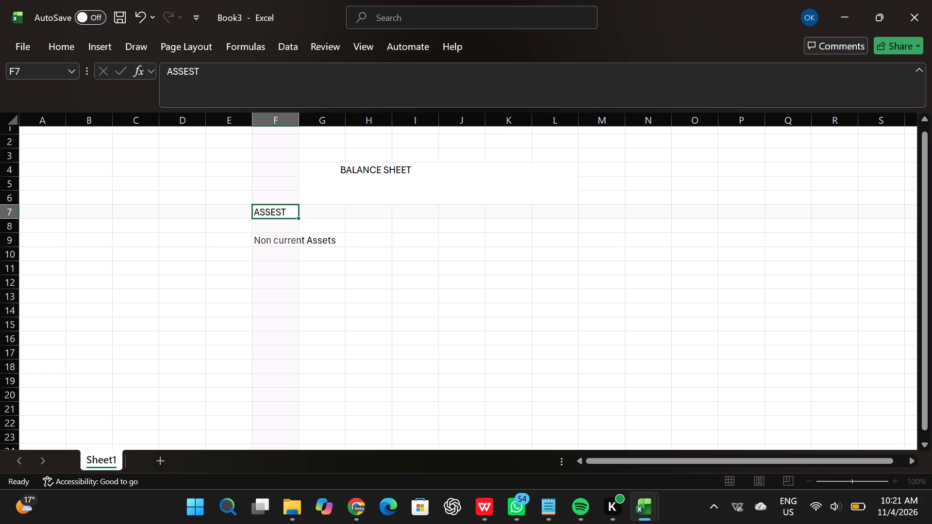
pyautogui.press('BackSpace')
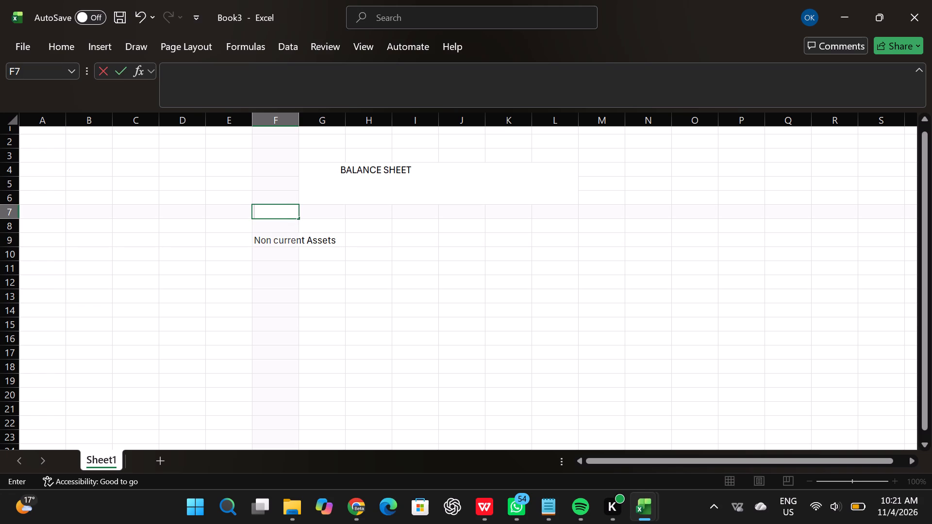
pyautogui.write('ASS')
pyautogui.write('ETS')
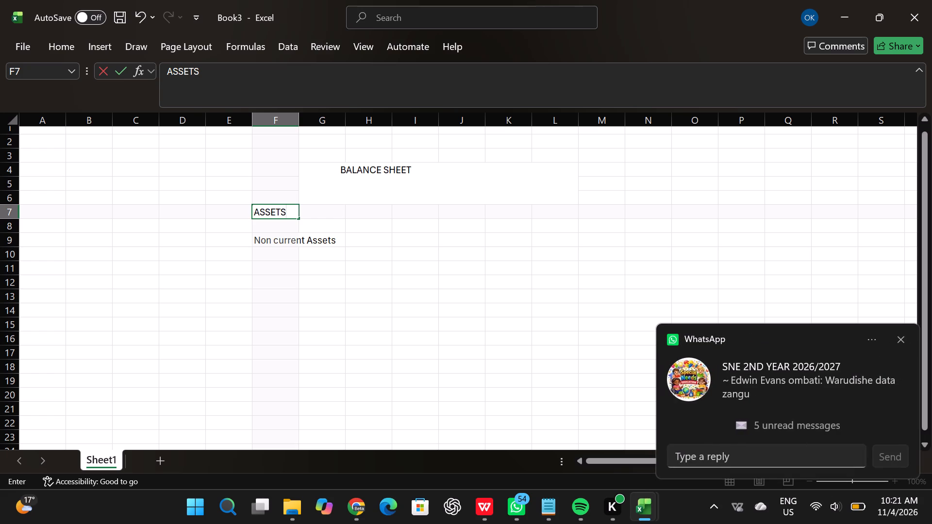
pyautogui.click(300, 265)
pyautogui.click(287, 256)
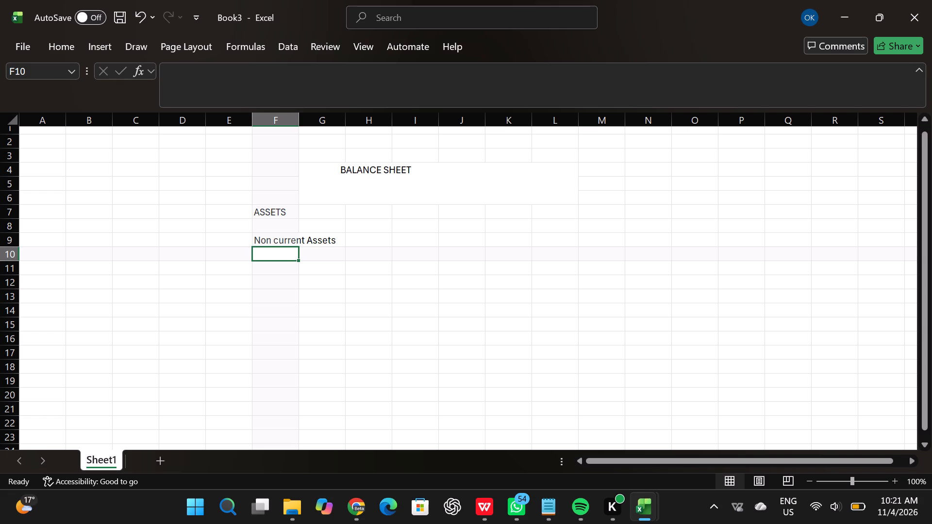
# Create a new blank workbook.
pyautogui.scroll(1, 158, 179)
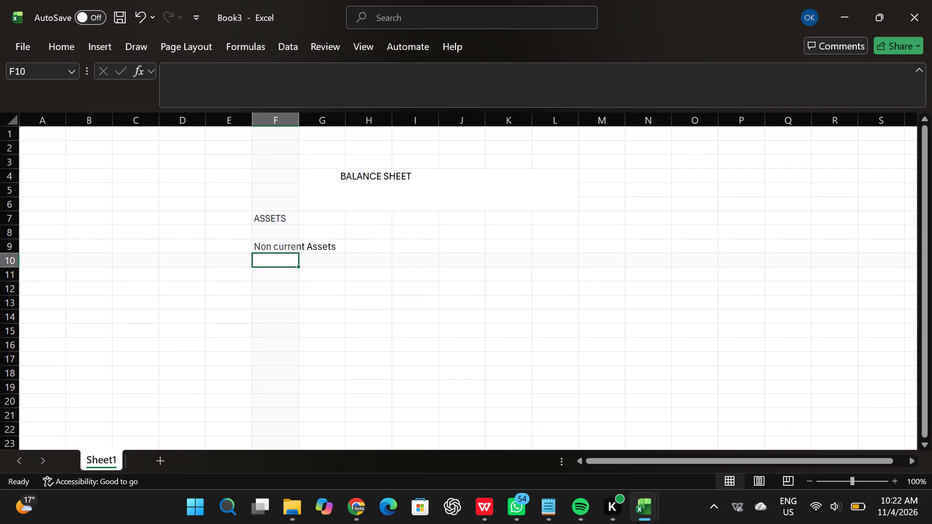
pyautogui.click(22, 44)
pyautogui.click(56, 108)
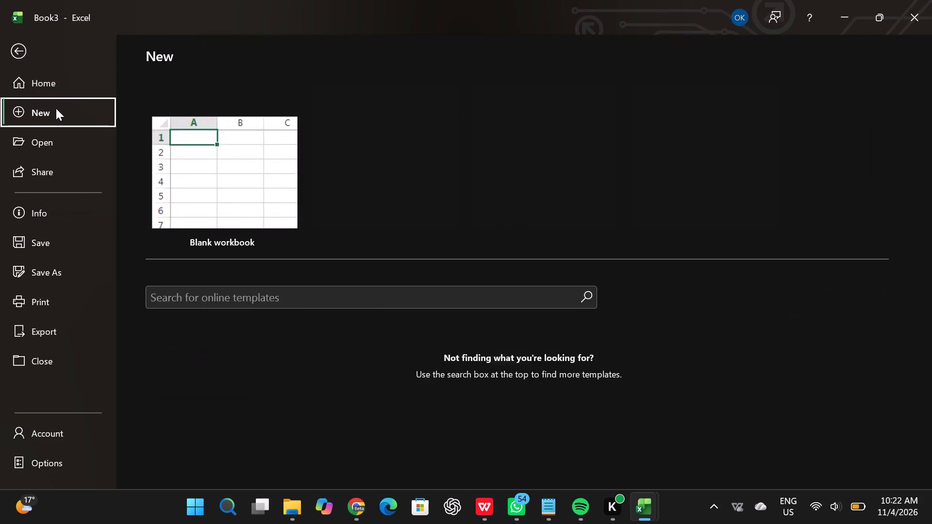
pyautogui.click(206, 171)
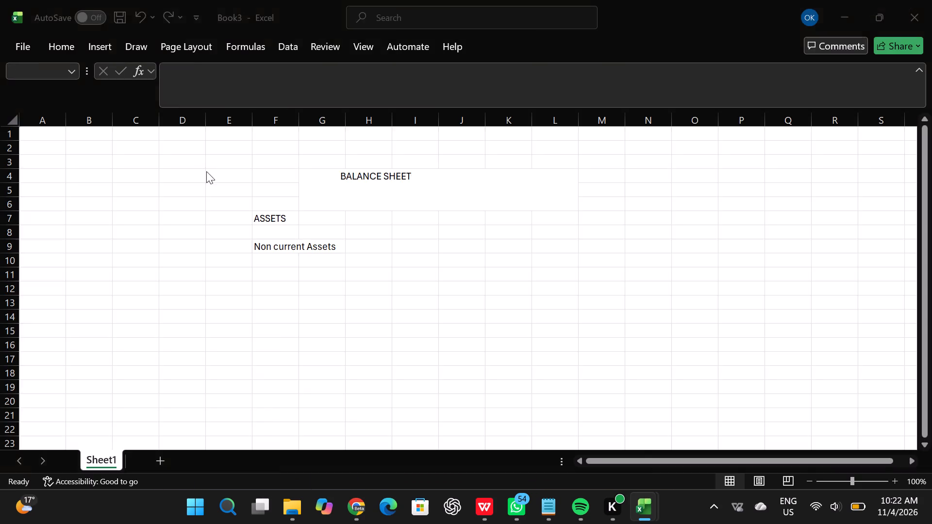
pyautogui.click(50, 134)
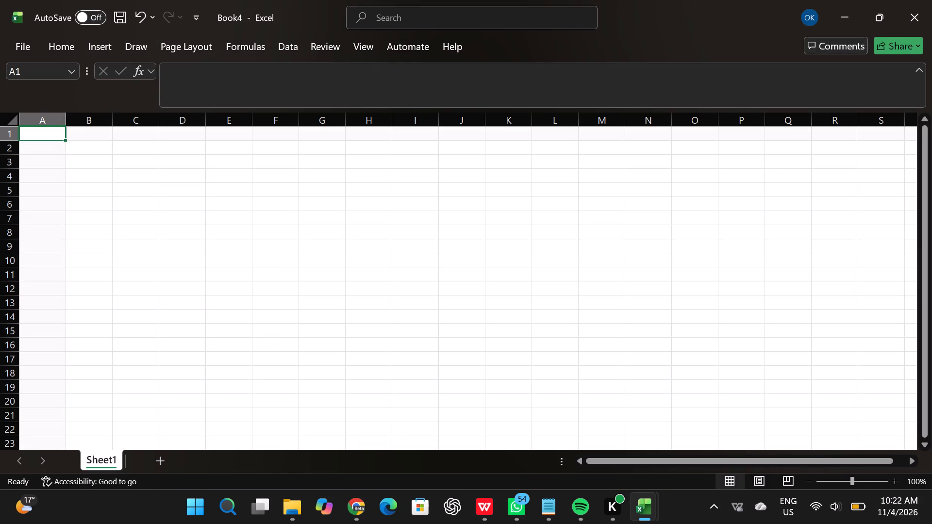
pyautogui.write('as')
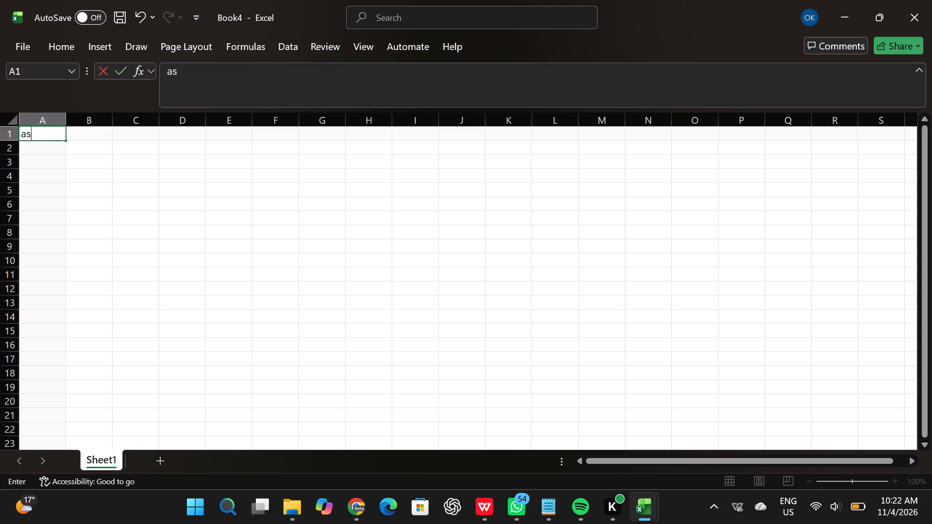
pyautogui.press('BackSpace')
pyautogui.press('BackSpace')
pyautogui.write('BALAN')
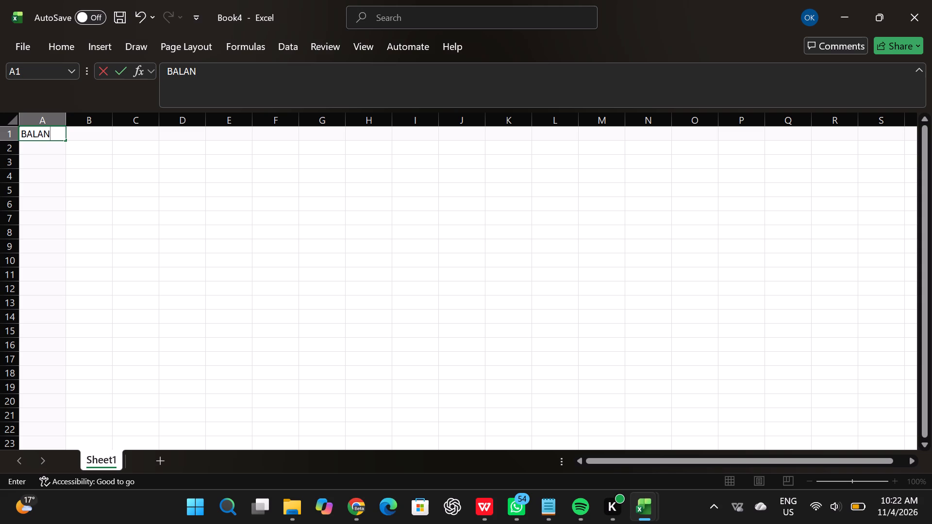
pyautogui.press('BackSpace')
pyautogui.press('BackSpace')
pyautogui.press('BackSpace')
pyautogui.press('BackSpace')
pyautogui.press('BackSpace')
# Enter the title "KAMKUNJI HIGH SCHOOL" in cell A1 of the new blank workbook and move to cell A2.
pyautogui.write('KAM')
pyautogui.write('KUNJI')
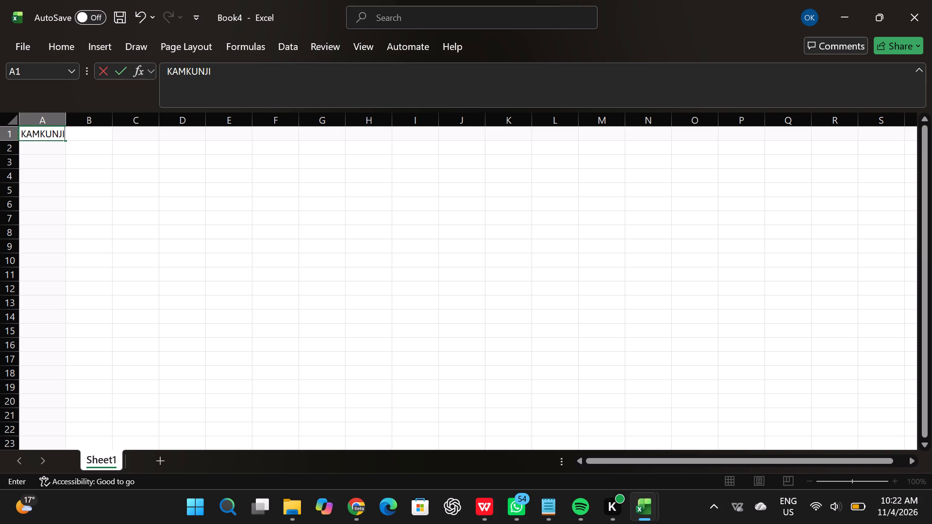
pyautogui.press('space')
pyautogui.write('HIGH SCHOOL')
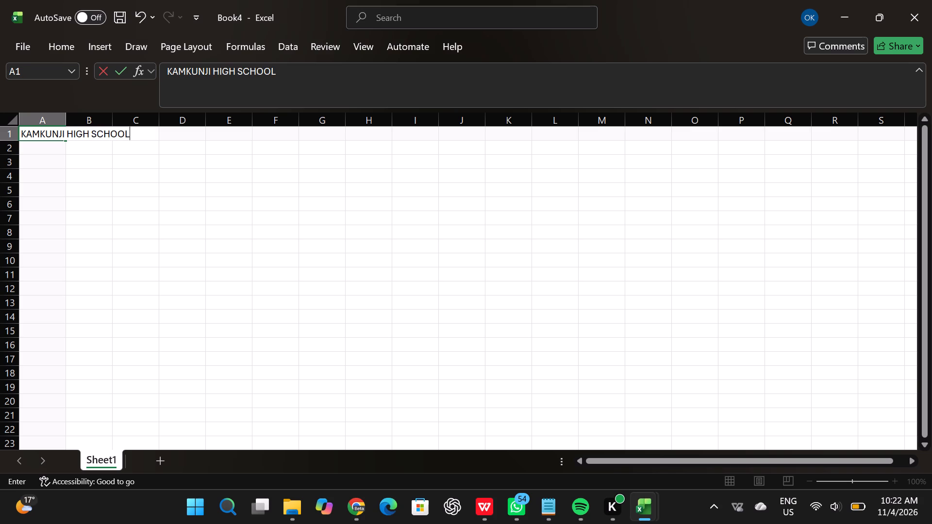
pyautogui.click(33, 154)
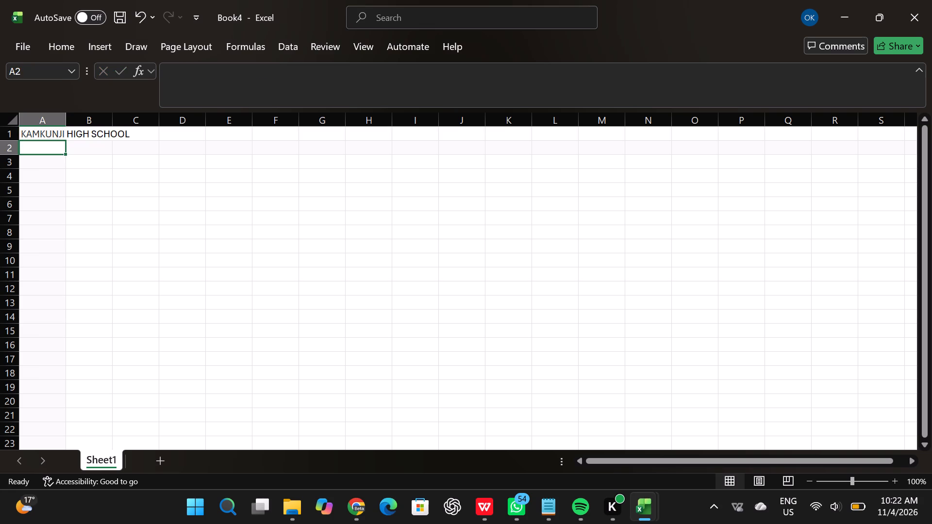
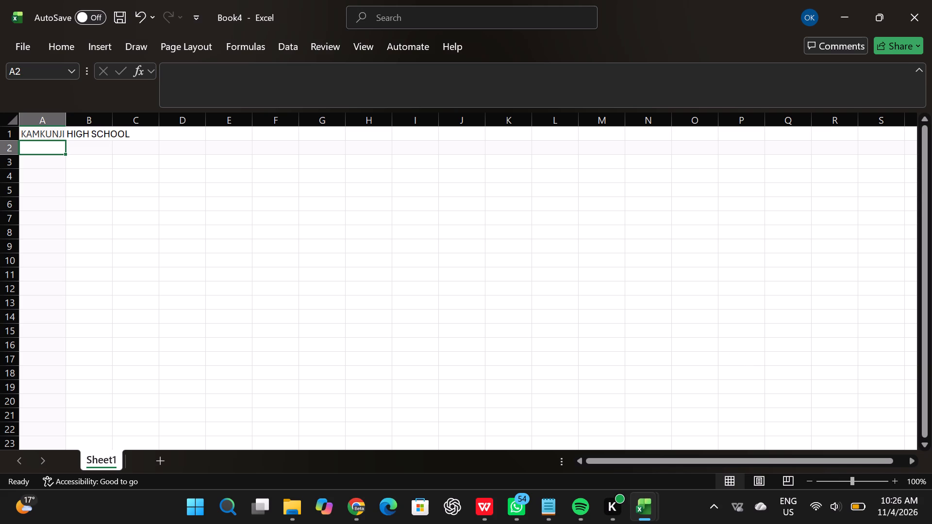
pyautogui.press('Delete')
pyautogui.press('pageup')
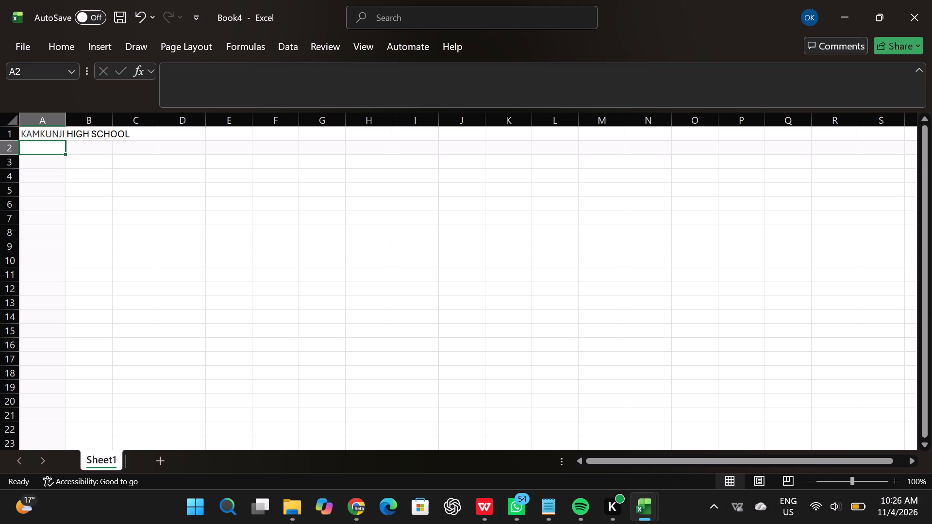
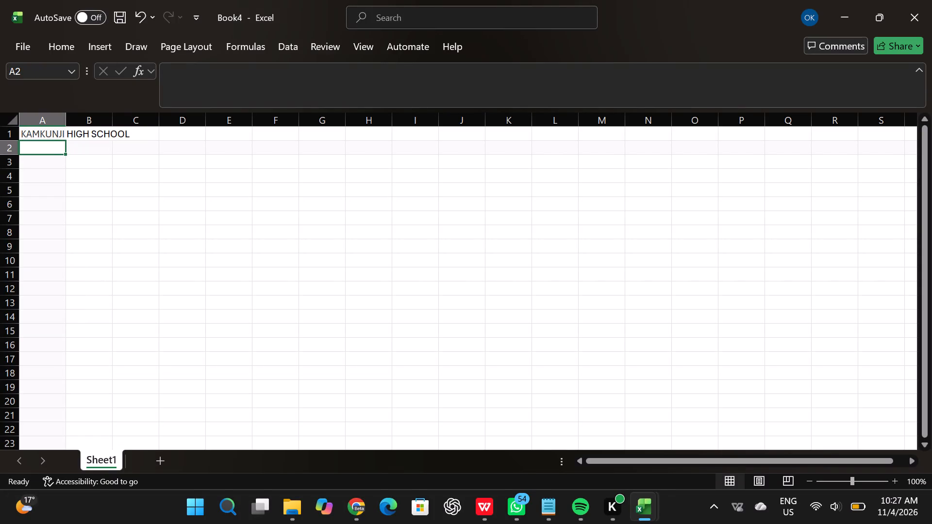
# Enter the heading STATEMENT OF FINANCIAL POSITION in cell A2, below the school name.
pyautogui.write('STA')
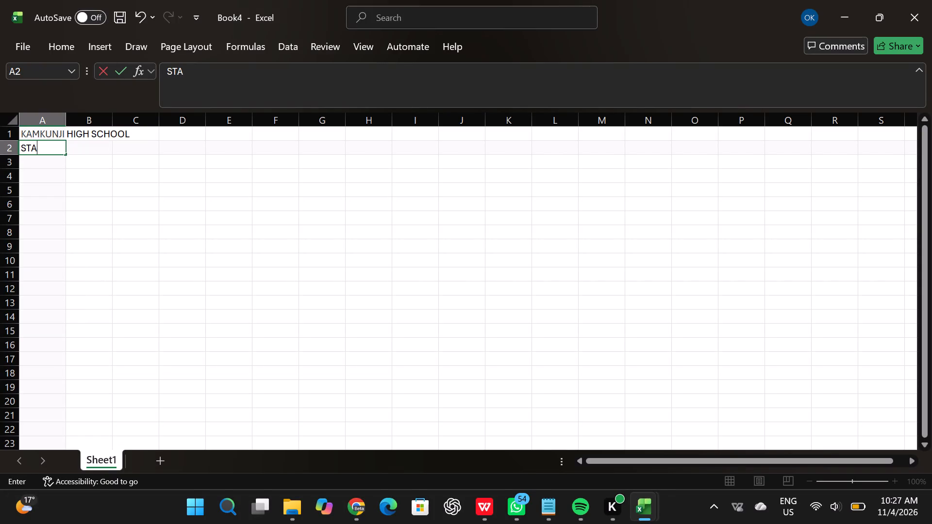
pyautogui.write('TE')
pyautogui.write('MENT')
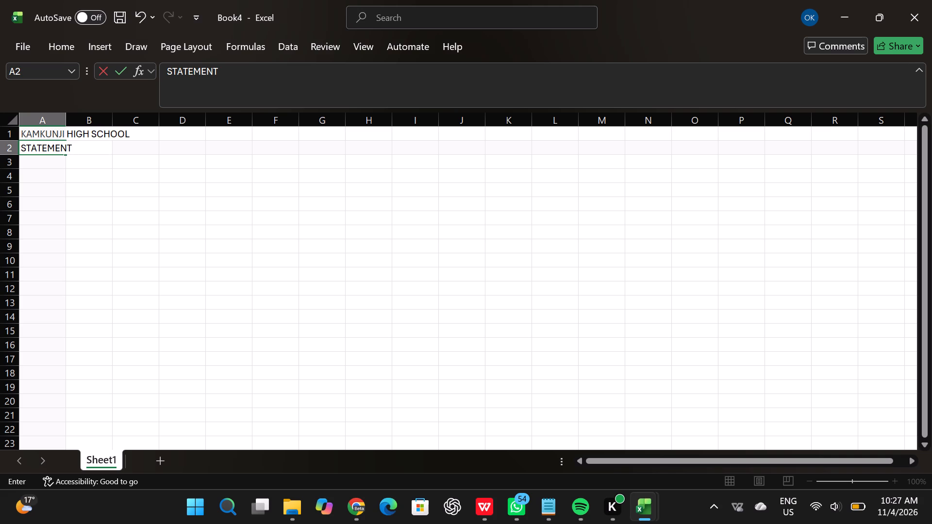
pyautogui.press('space')
pyautogui.write('O')
pyautogui.write('F')
pyautogui.press('space')
pyautogui.write('FINANCIA')
pyautogui.press('l')
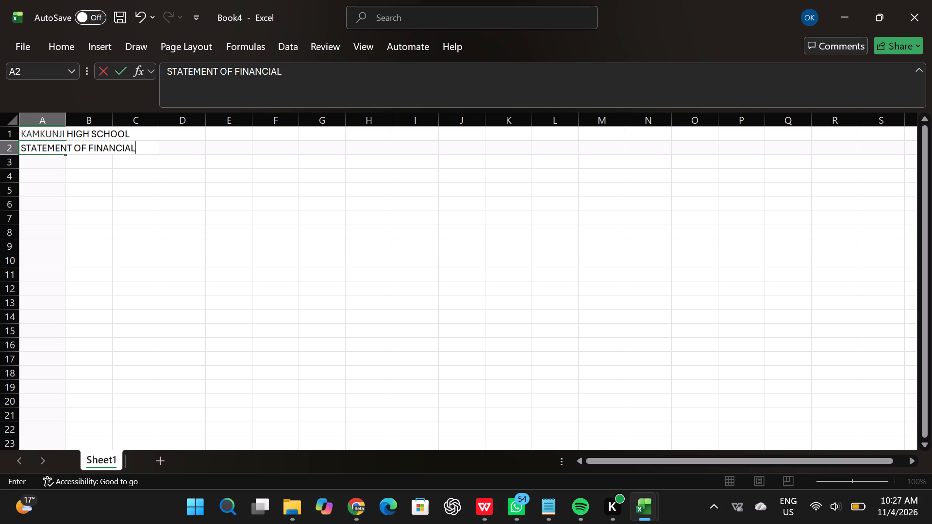
pyautogui.press('space')
pyautogui.write('POSITIO')
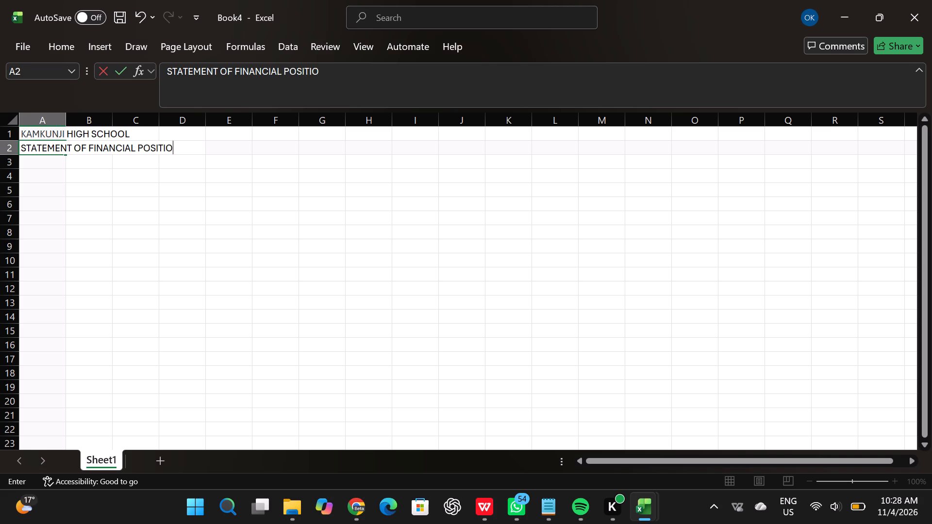
pyautogui.press('n')
pyautogui.press('Return')
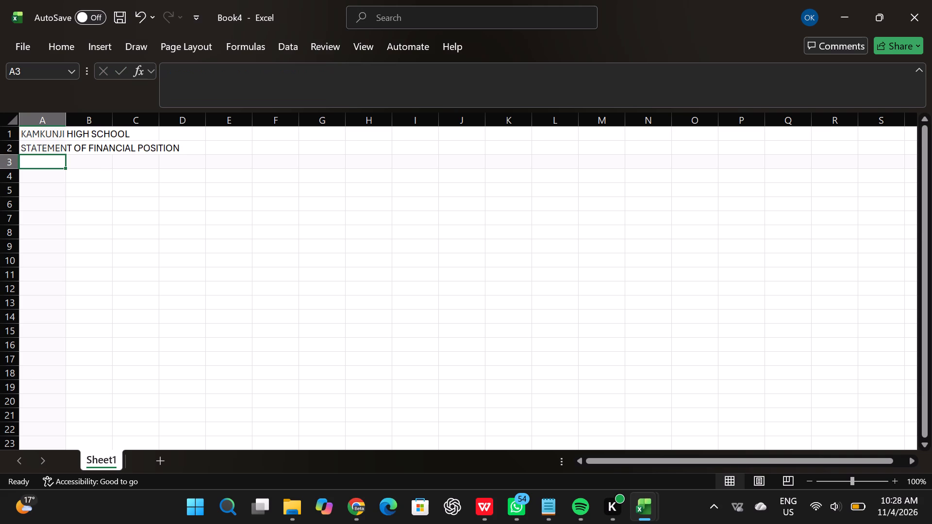
# Enter the date line AS AT 31 DECEMBER 2025 in cell A3.
pyautogui.write('AS')
pyautogui.press('space')
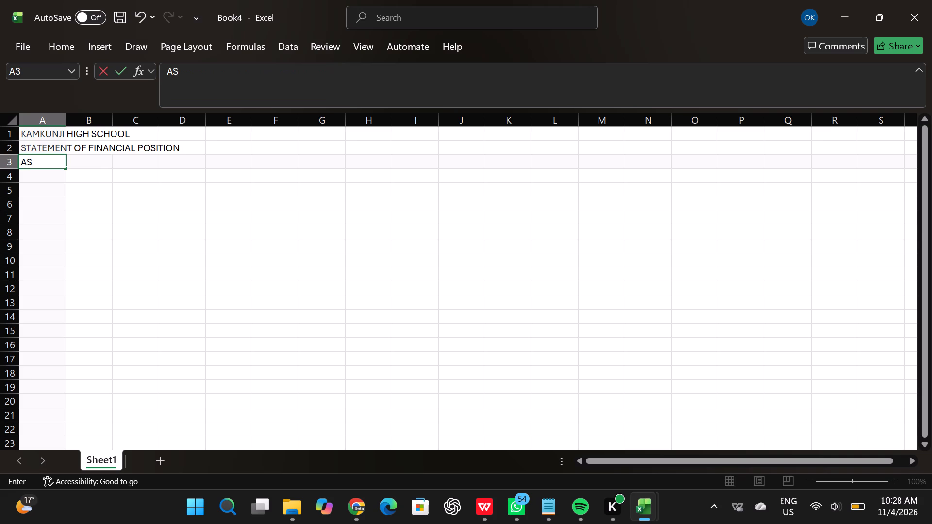
pyautogui.write('A')
pyautogui.press('t')
pyautogui.press('space')
pyautogui.write('31')
pyautogui.press('space')
pyautogui.write('DECEMBER')
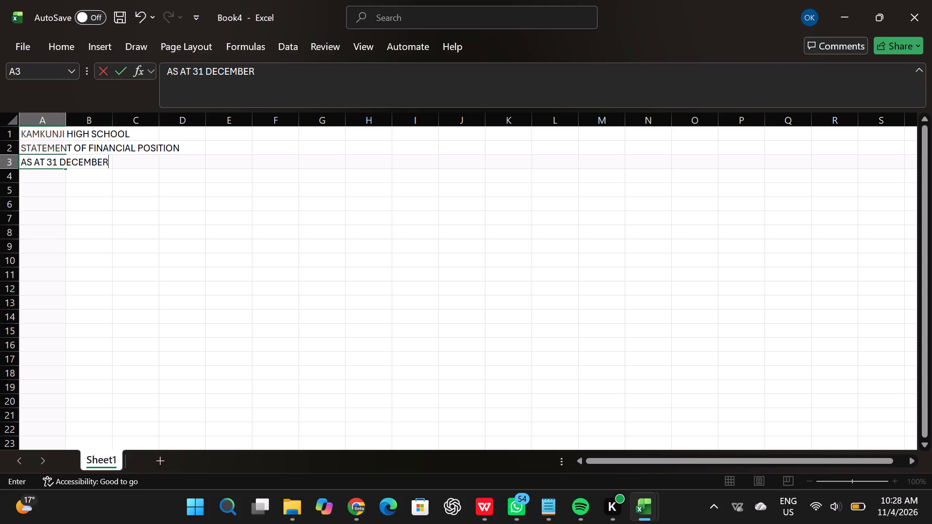
pyautogui.press('space')
pyautogui.write('2')
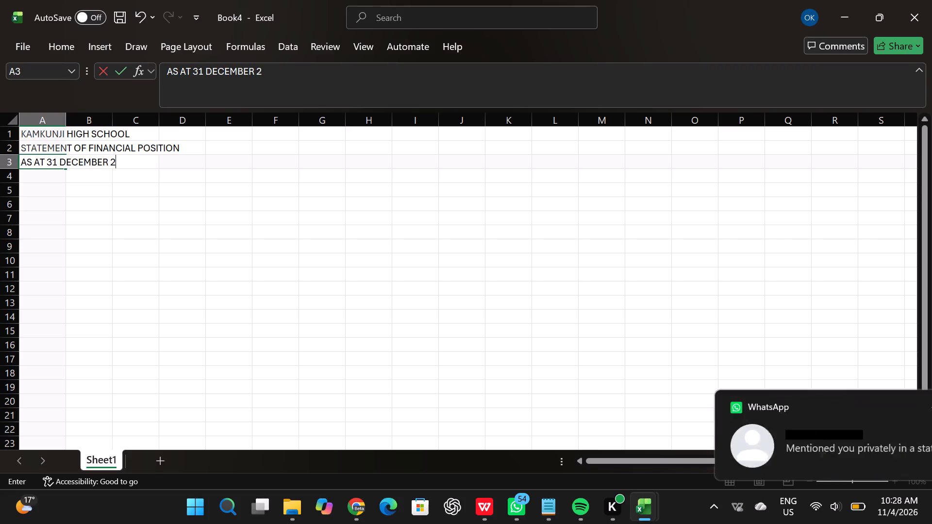
pyautogui.write('025')
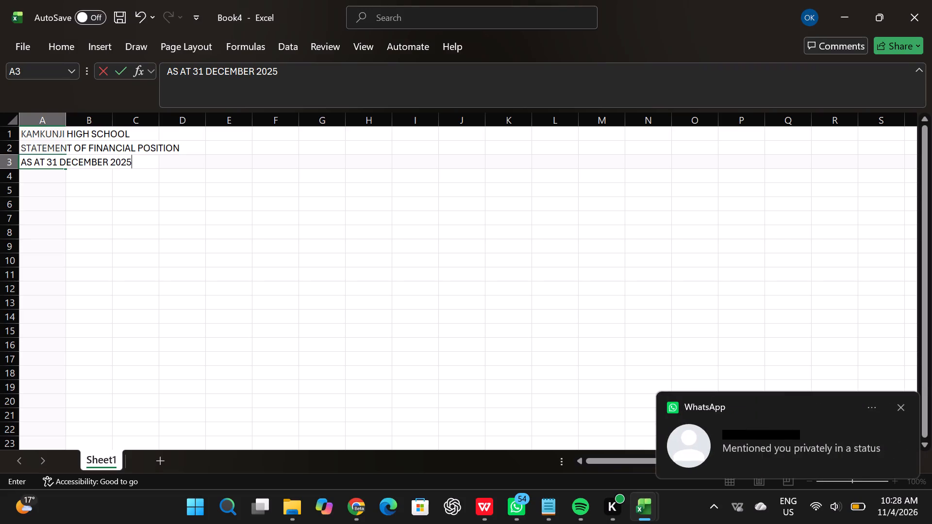
pyautogui.press('Return')
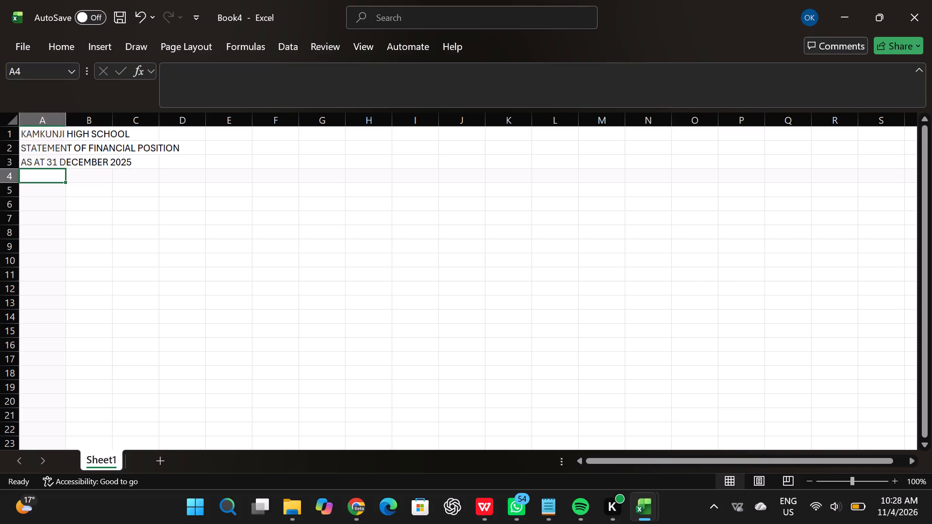
# Leave row 4 blank and enter the column header PARTICULARS in cell A5.
pyautogui.press('Return')
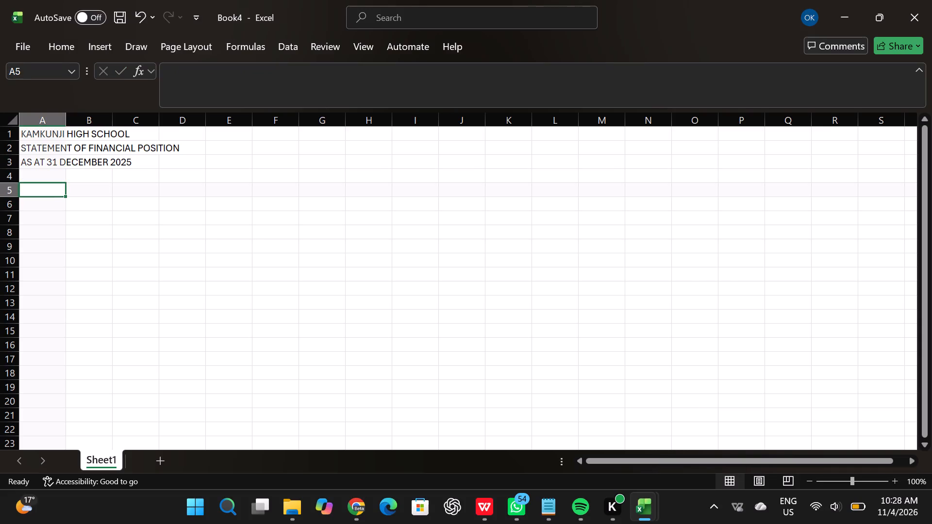
pyautogui.write('PAR')
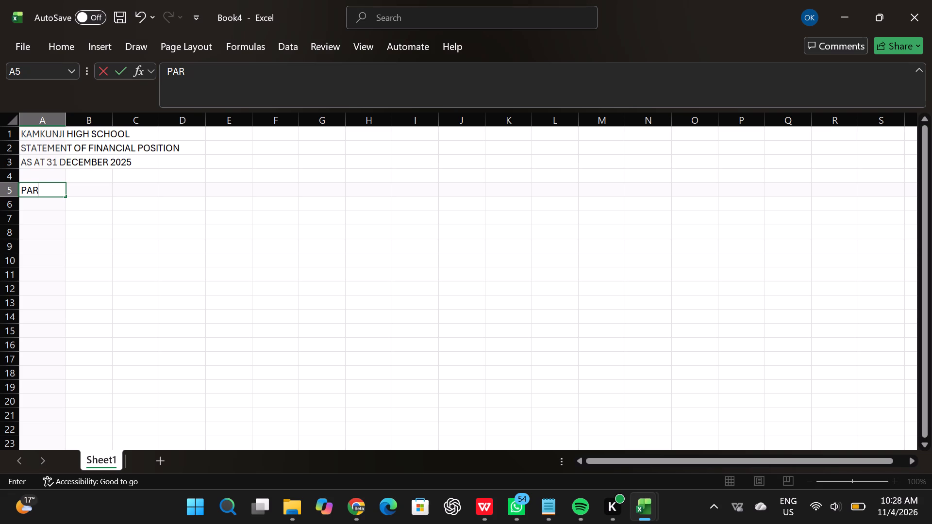
pyautogui.write('TI')
pyautogui.write('CULARS')
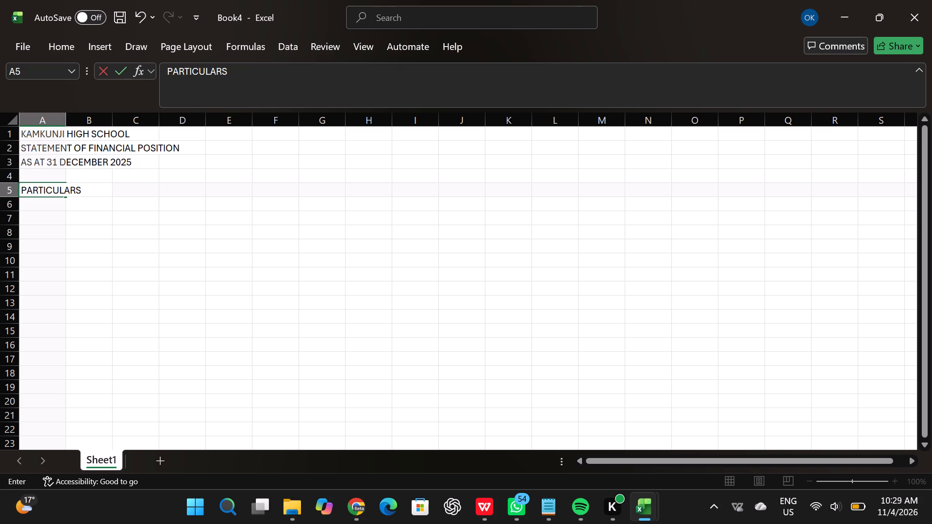
pyautogui.press('Return')
# Widen column A to about 32 so the full statement heading fits inside it.
pyautogui.doubleClick(41, 121)
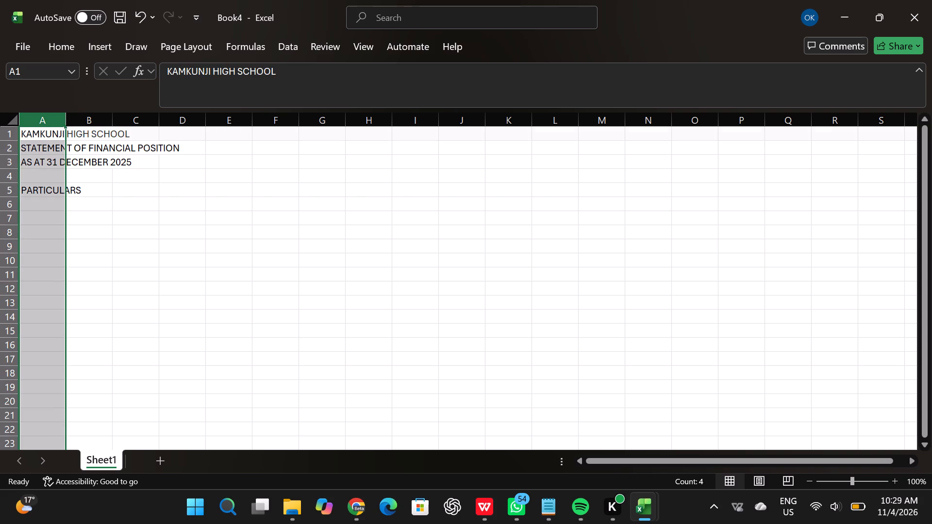
pyautogui.moveTo(64, 124); pyautogui.dragTo(124, 128)
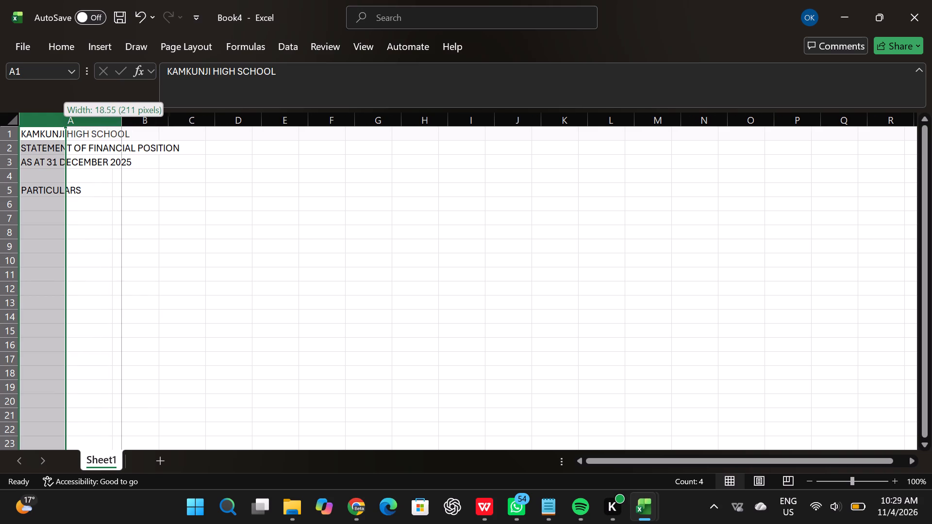
pyautogui.moveTo(124, 128); pyautogui.dragTo(201, 118)
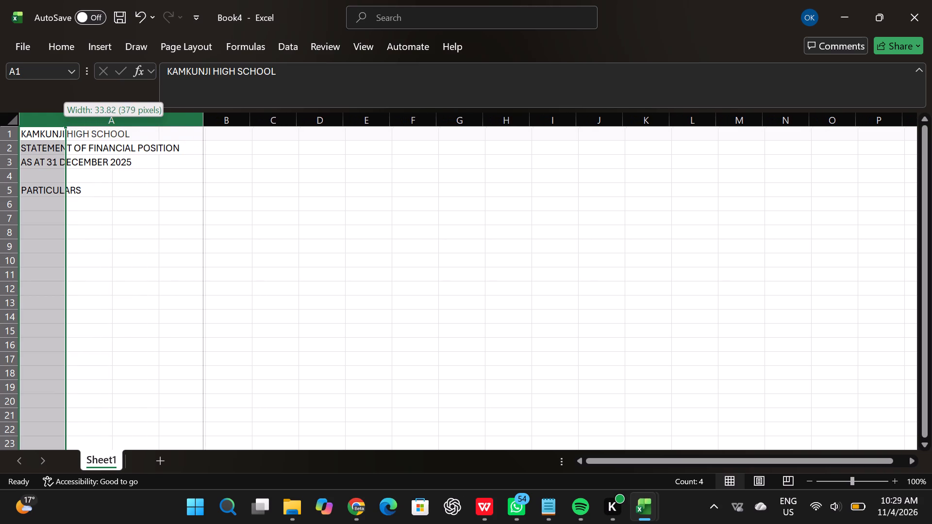
pyautogui.moveTo(201, 118); pyautogui.dragTo(191, 117)
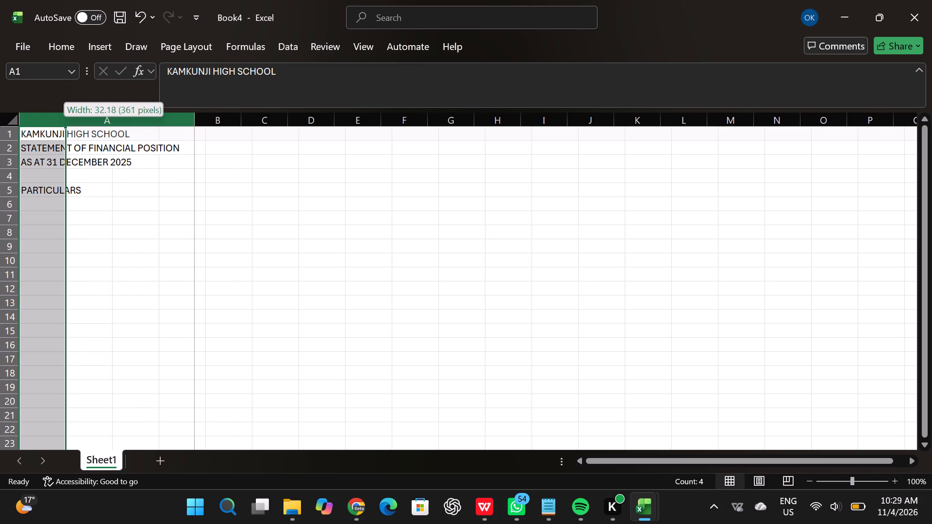
pyautogui.moveTo(191, 117); pyautogui.dragTo(189, 117)
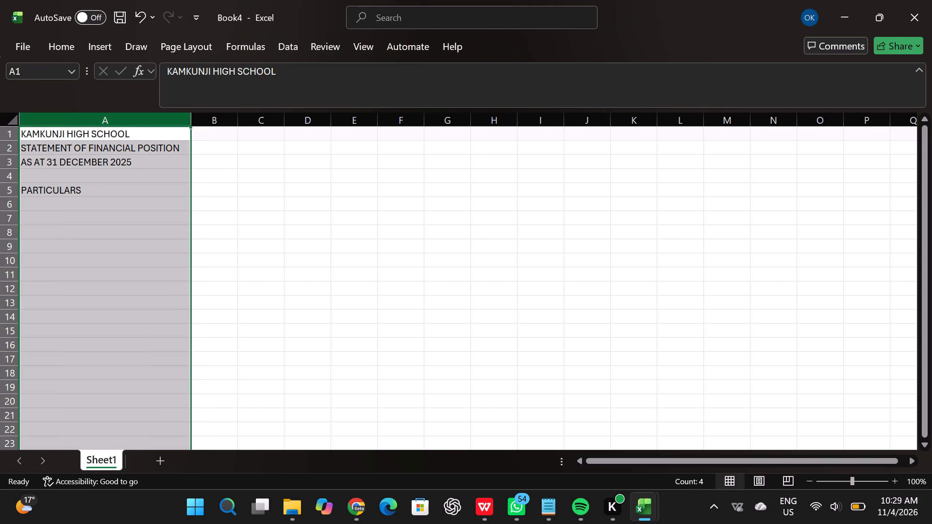
pyautogui.click(155, 211)
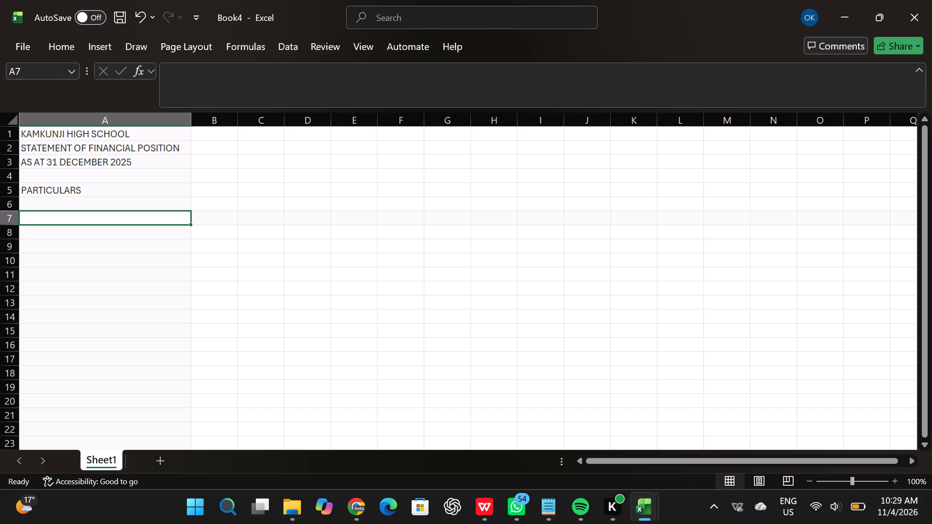
# Enter the column header AMOUNT(KSH) in cell B5, beside PARTICULARS.
pyautogui.click(205, 187)
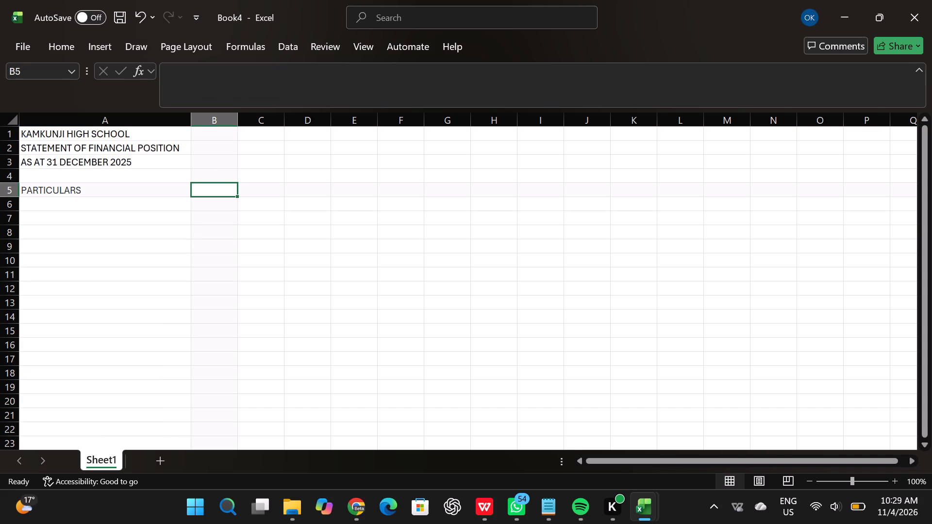
pyautogui.press('a')
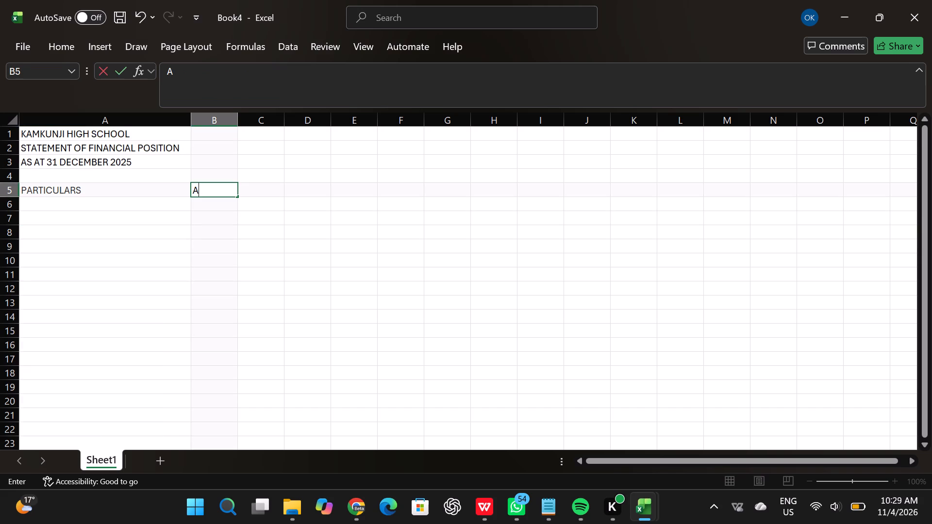
pyautogui.write('MOUM')
pyautogui.press('BackSpace')
pyautogui.write('NT')
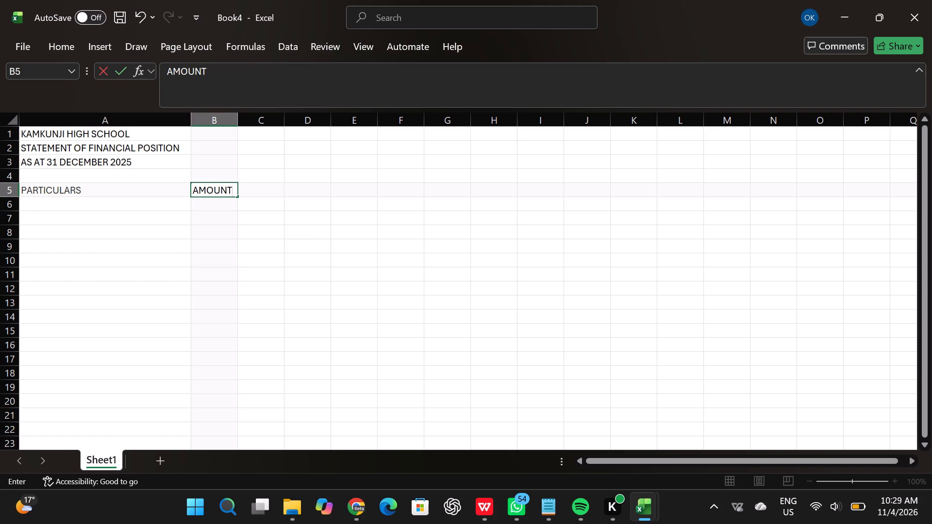
pyautogui.hotkey('shift', '(')
pyautogui.write('KSH')
pyautogui.hotkey('shift', ')')
pyautogui.click(42, 209)
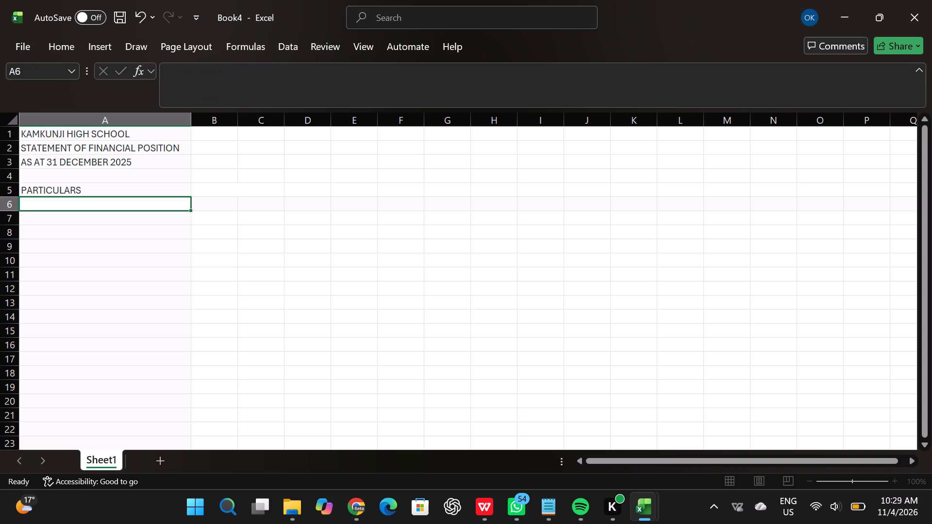
# Enter the section heading ASSETS in cell A6, directly below PARTICULARS.
pyautogui.write('ASSE')
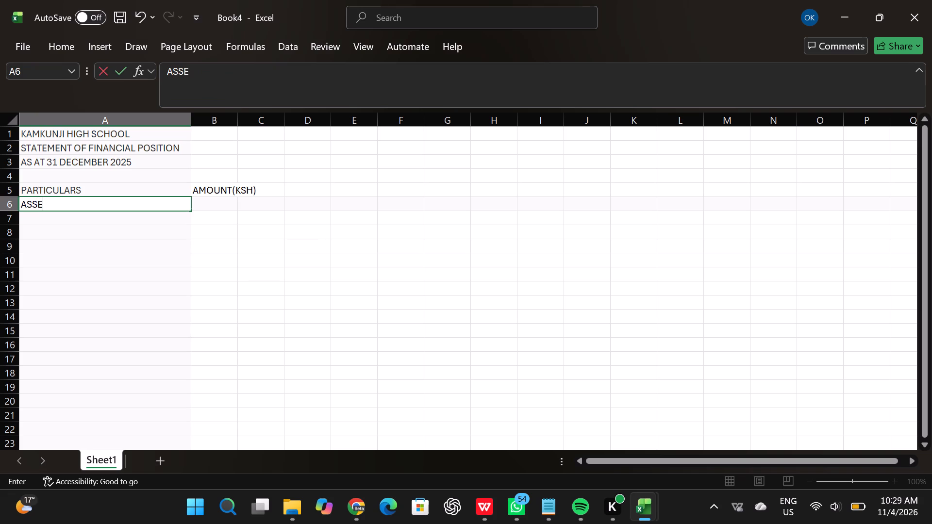
pyautogui.write('TS')
pyautogui.press('Return')
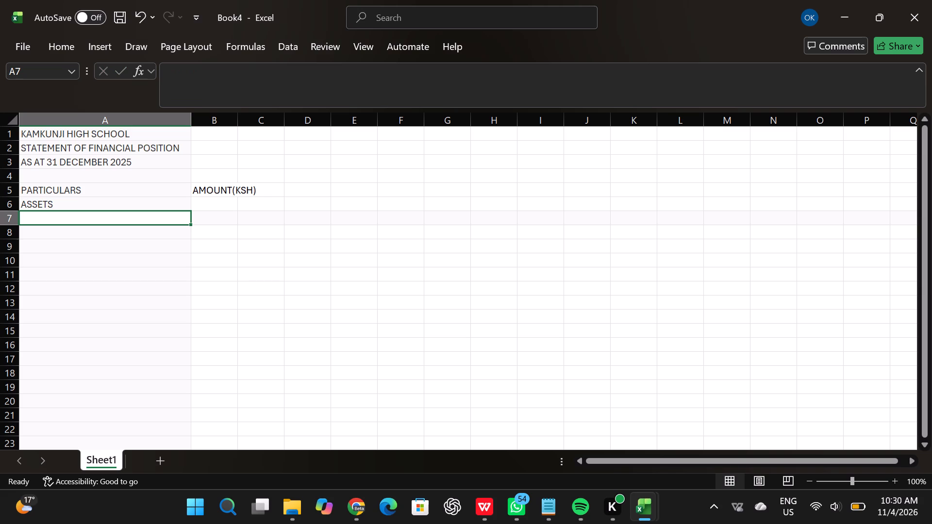
# List the first two asset items under ASSETS: Land in cell A7 and Buildings in cell A8.
pyautogui.press('l')
pyautogui.write('and')
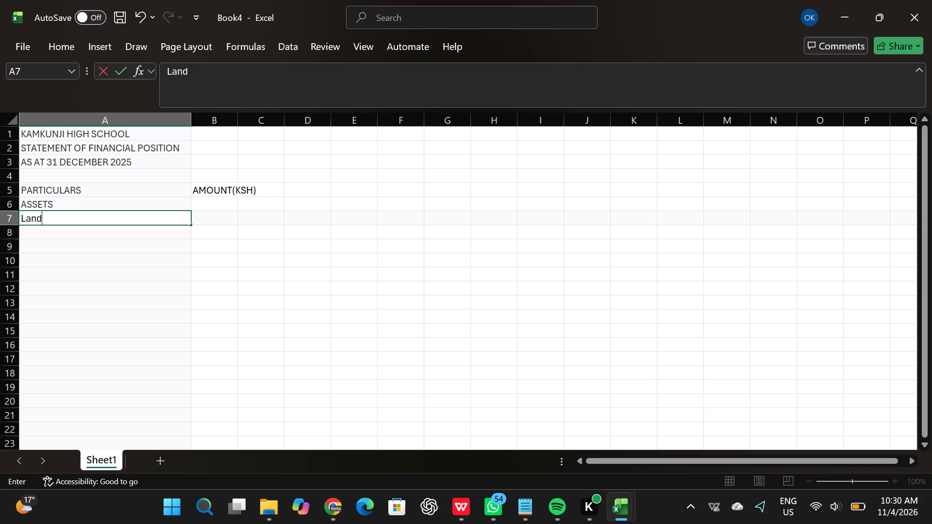
pyautogui.press('Return')
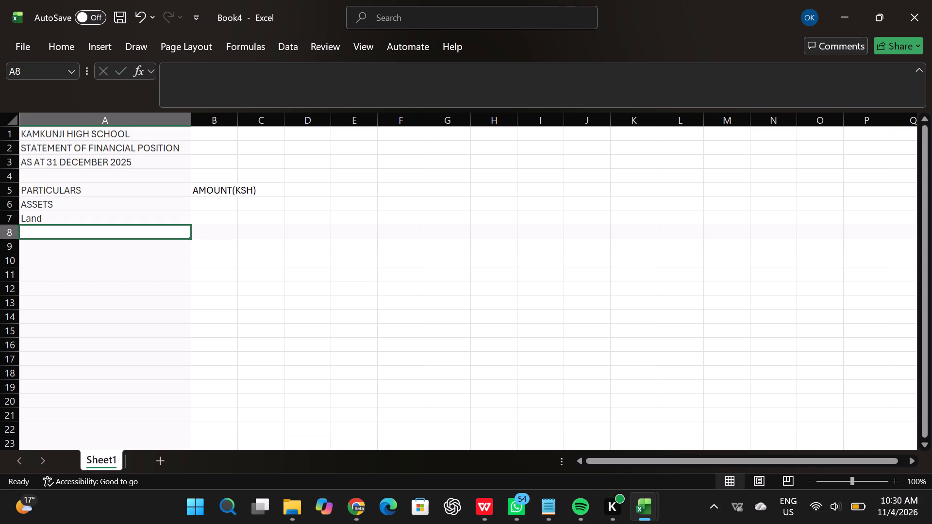
pyautogui.press('b')
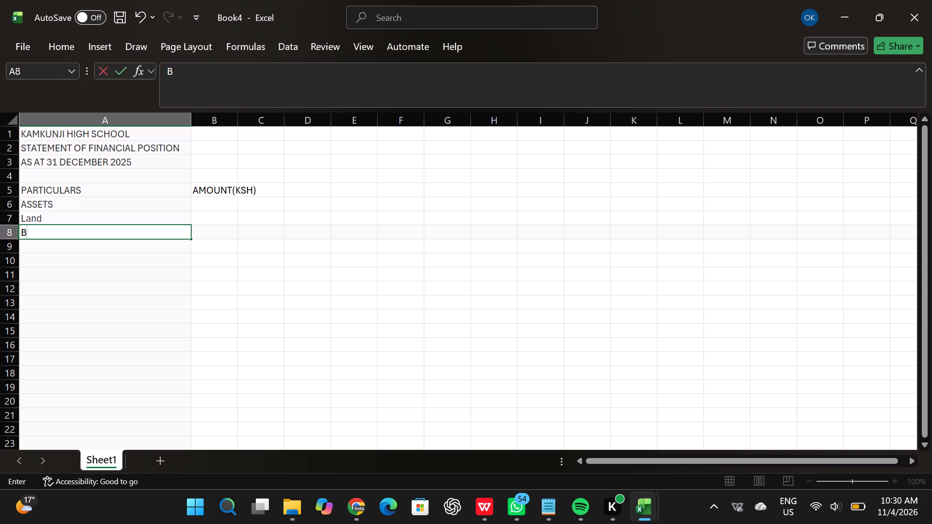
pyautogui.write('uildins')
pyautogui.press('BackSpace')
pyautogui.press('g')
pyautogui.press('s')
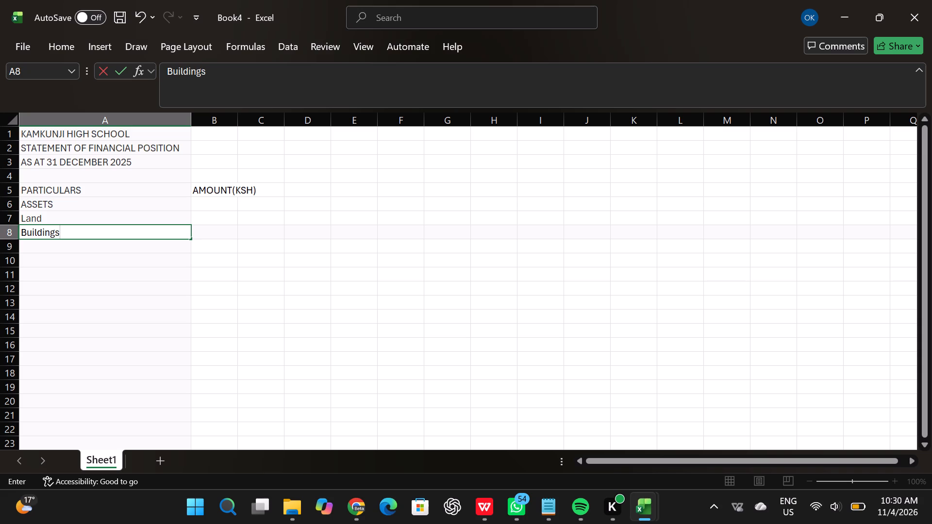
pyautogui.press('Return')
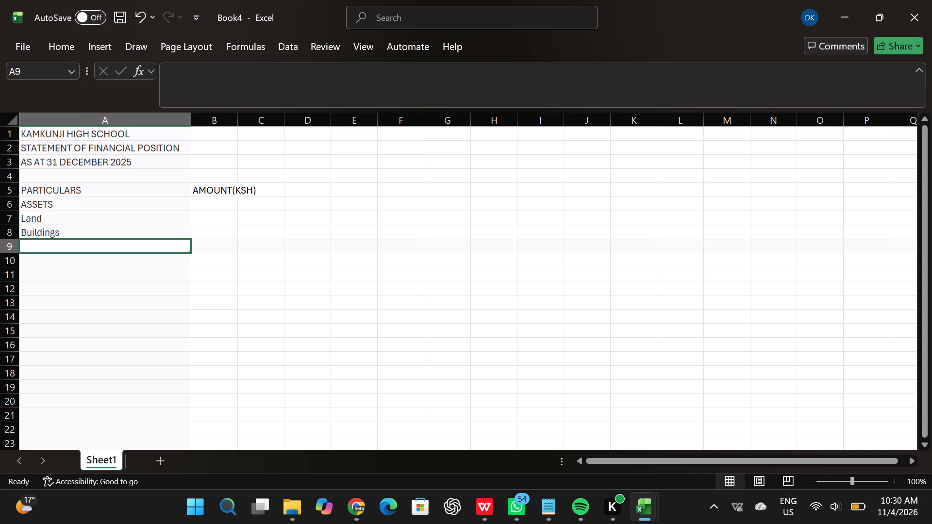
# Enter the asset item Funiture in cell A9, below Buildings.
pyautogui.press('f')
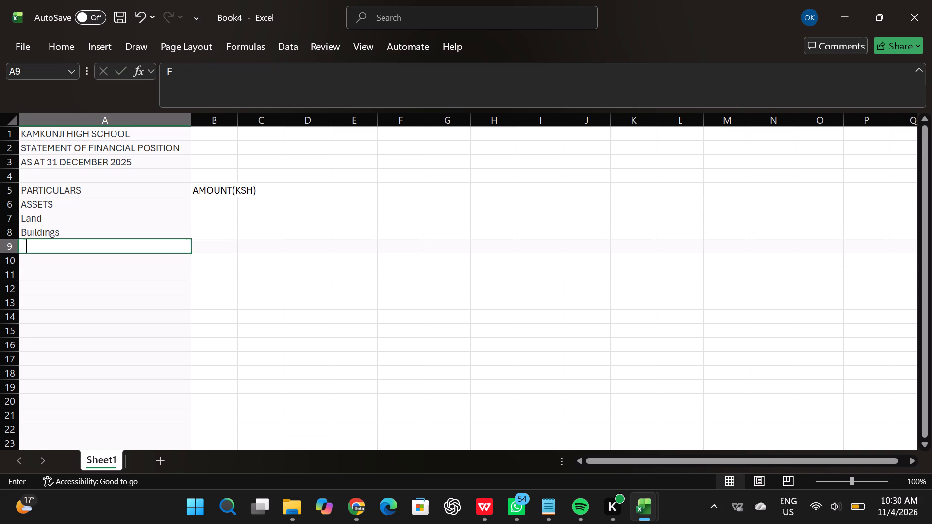
pyautogui.write('unitre')
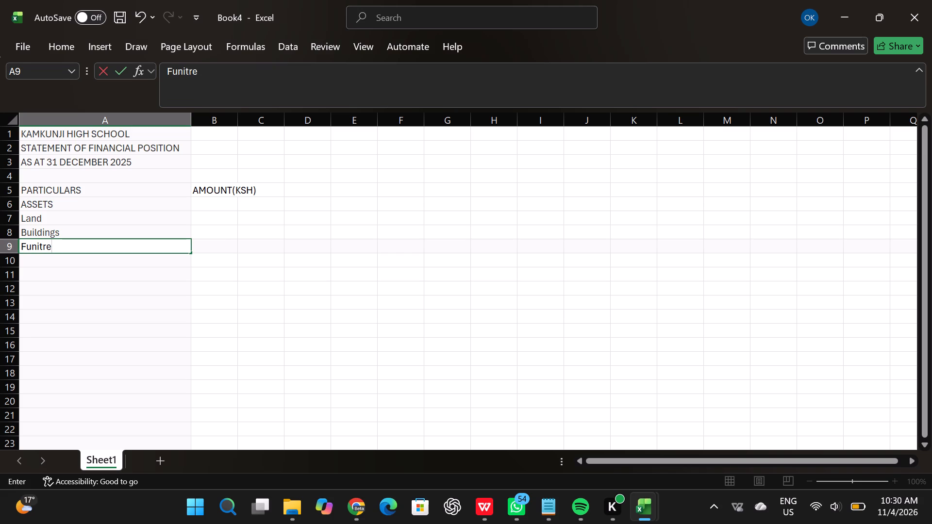
pyautogui.press('Return')
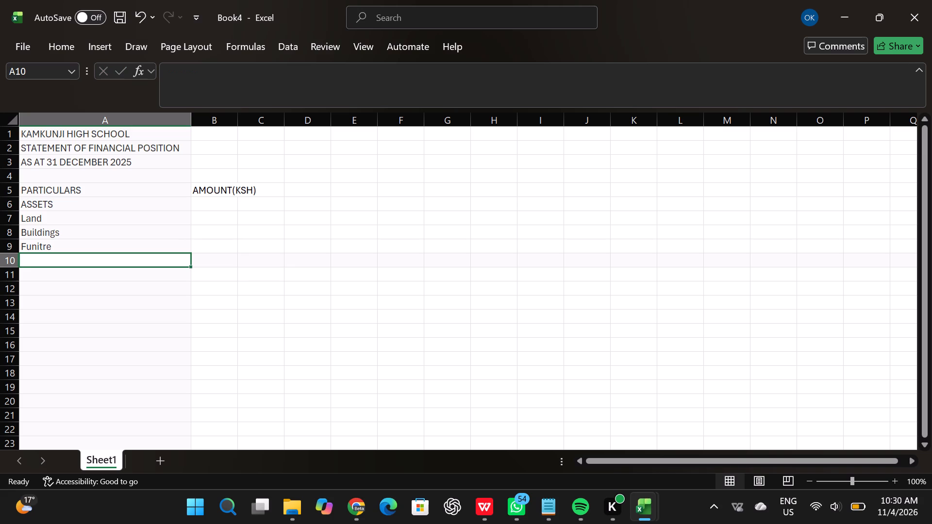
pyautogui.click(50, 245)
pyautogui.doubleClick(50, 245)
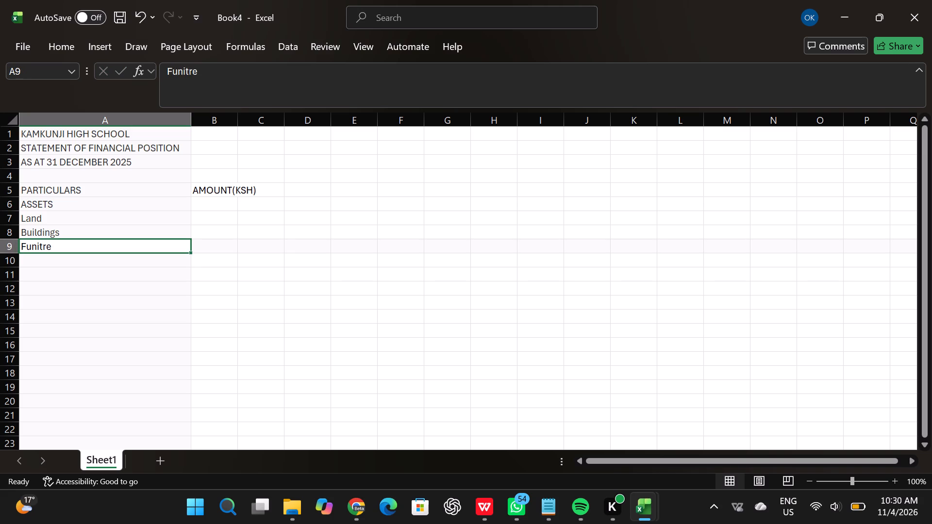
pyautogui.press('BackSpace')
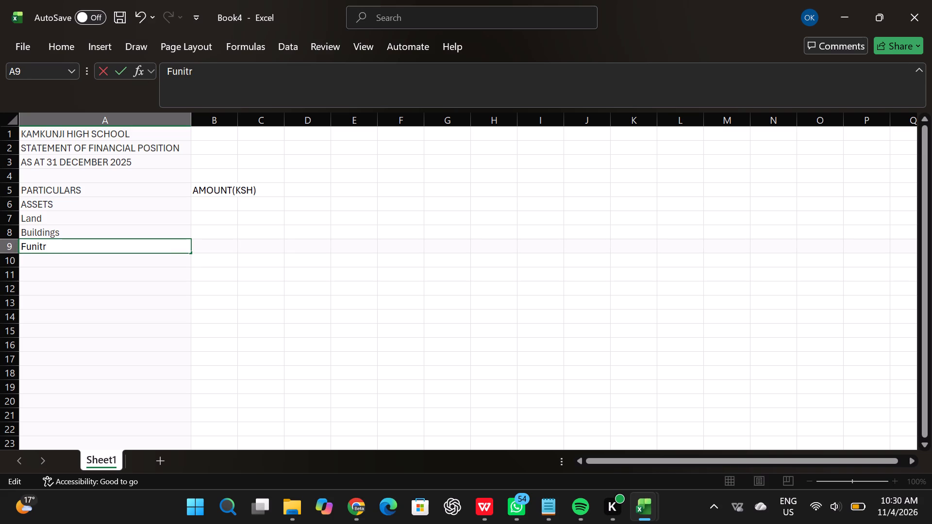
pyautogui.press('BackSpace')
pyautogui.write('ure')
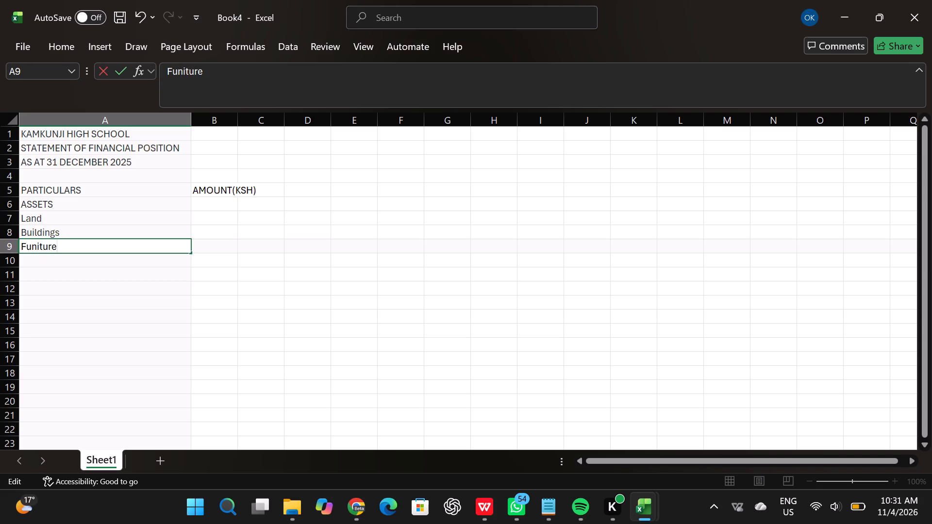
pyautogui.click(61, 265)
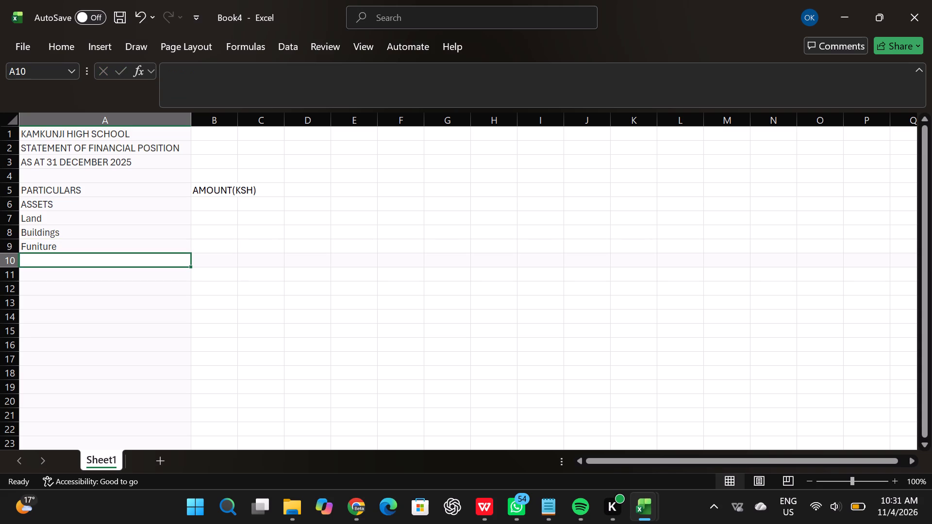
# Enter the asset item Computers in cell A10 as the fourth item under ASSETS.
pyautogui.press('c')
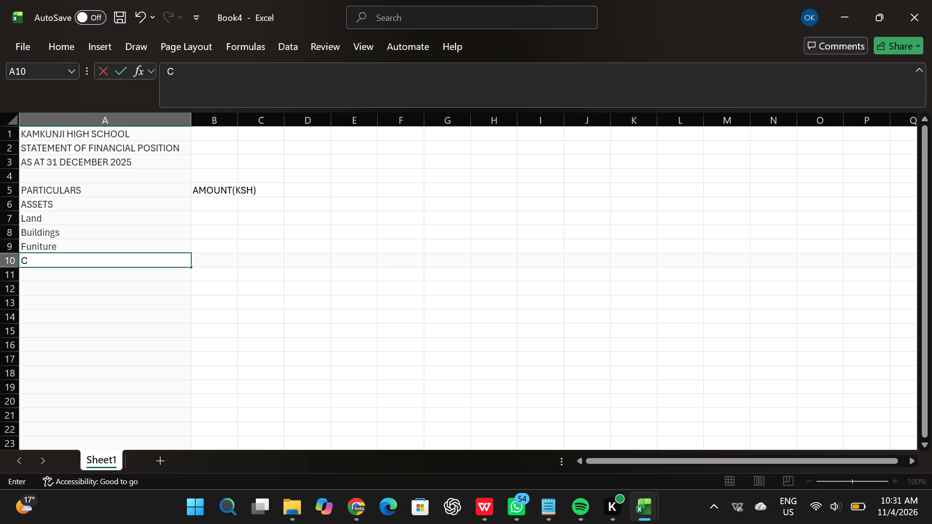
pyautogui.press('Return')
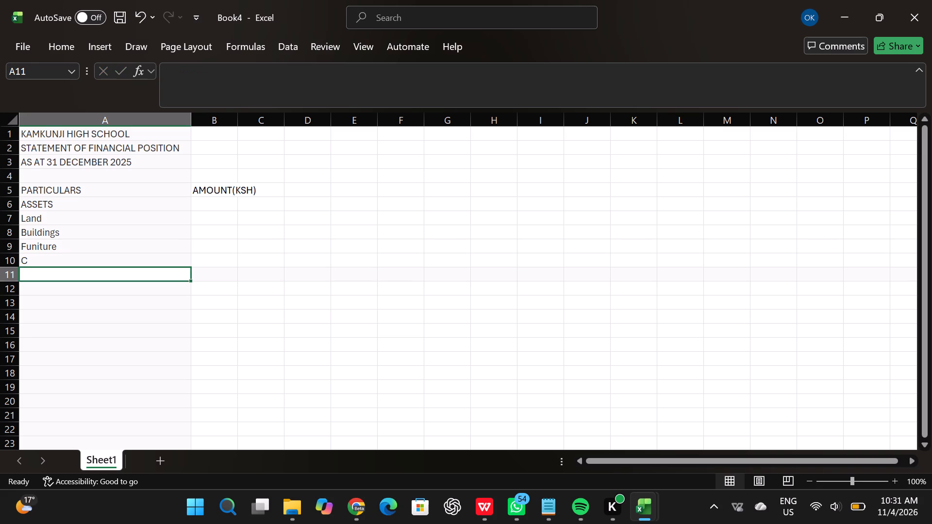
pyautogui.press('Up')
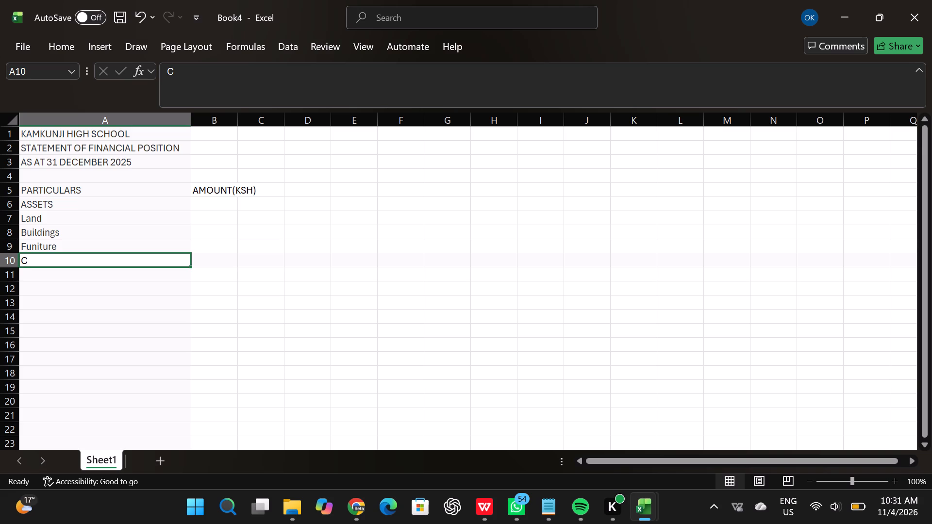
pyautogui.write('omputers')
pyautogui.press('Return')
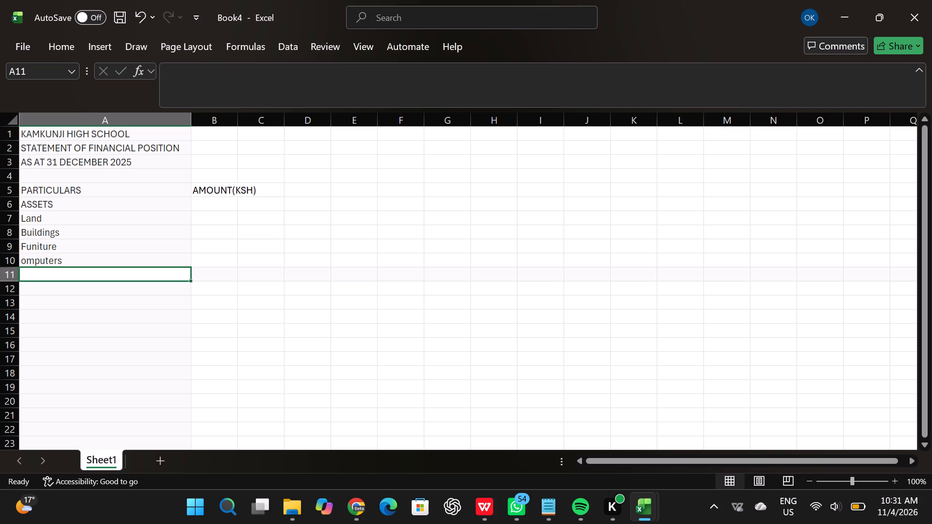
pyautogui.press('Up')
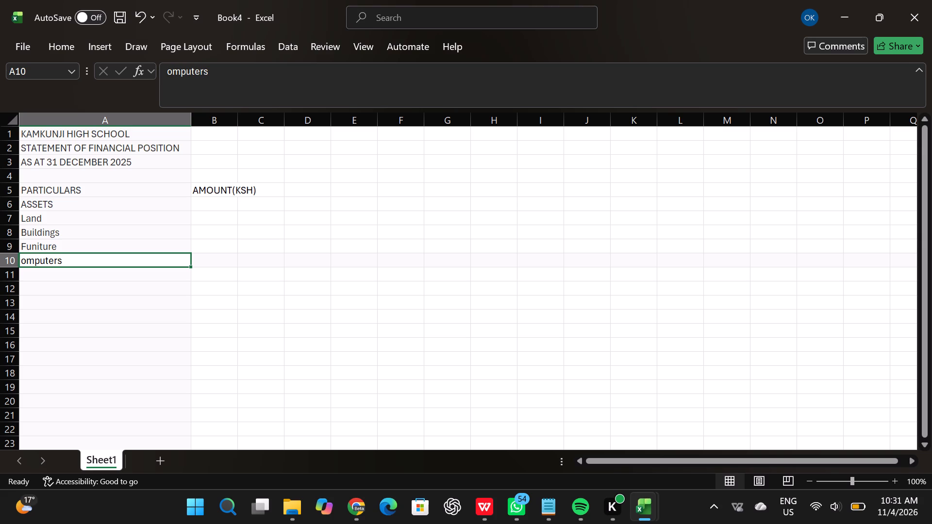
pyautogui.doubleClick(24, 262)
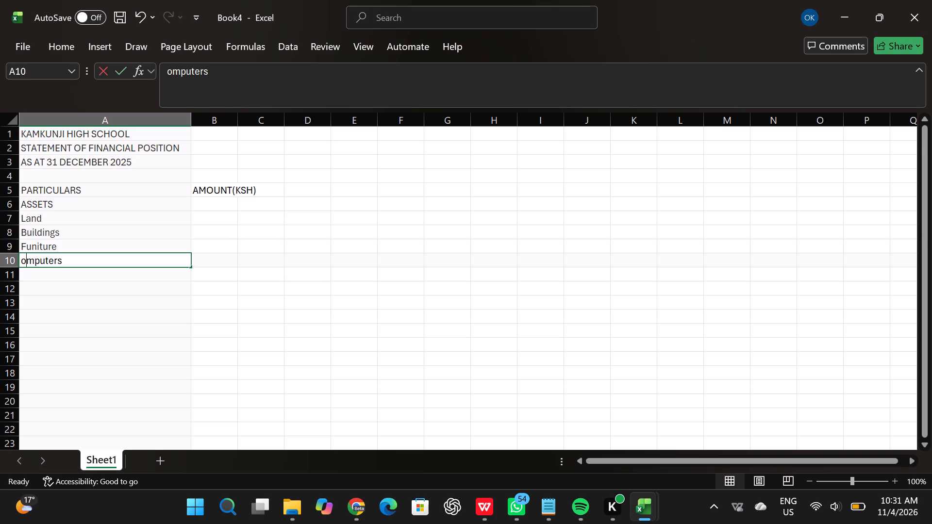
pyautogui.press('BackSpace')
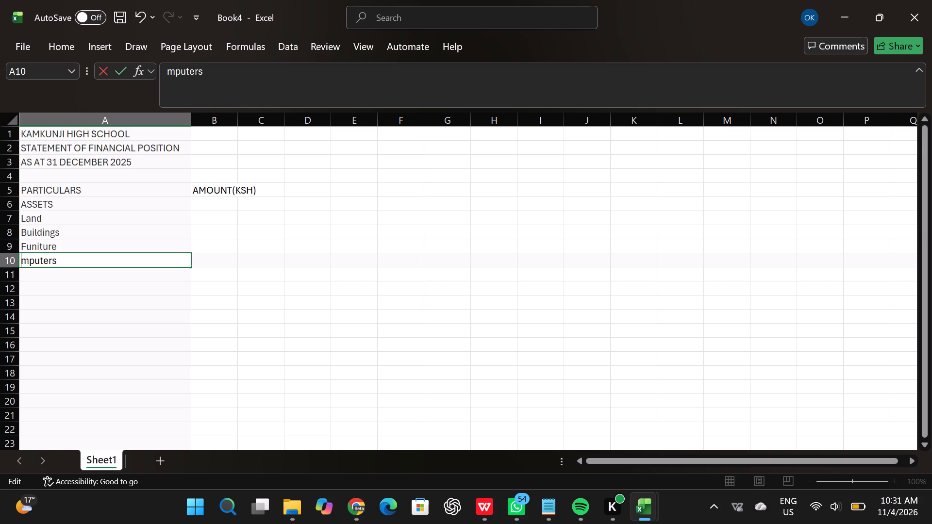
pyautogui.press('c')
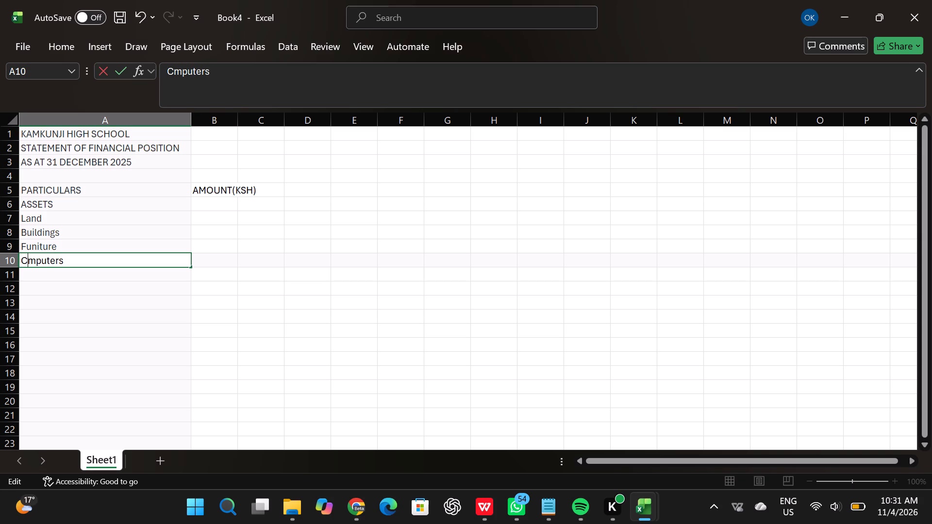
pyautogui.press('o')
pyautogui.press('Return')
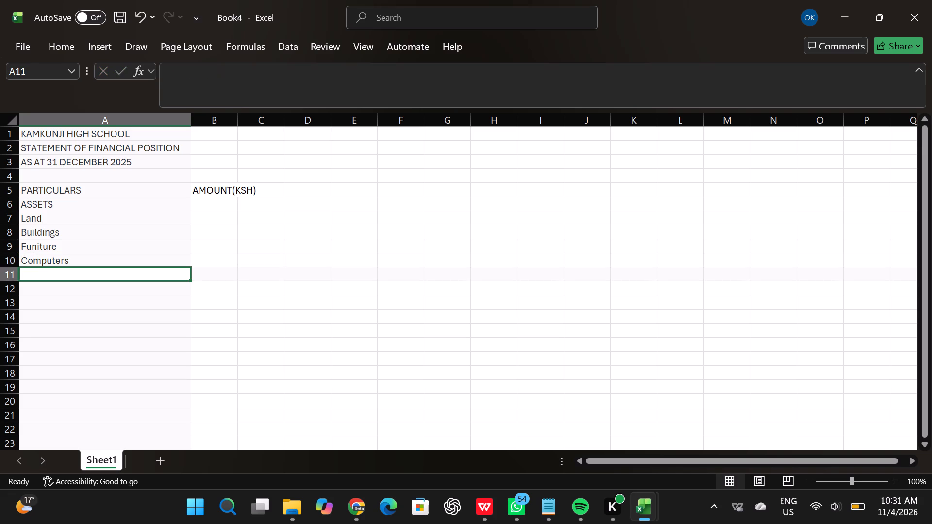
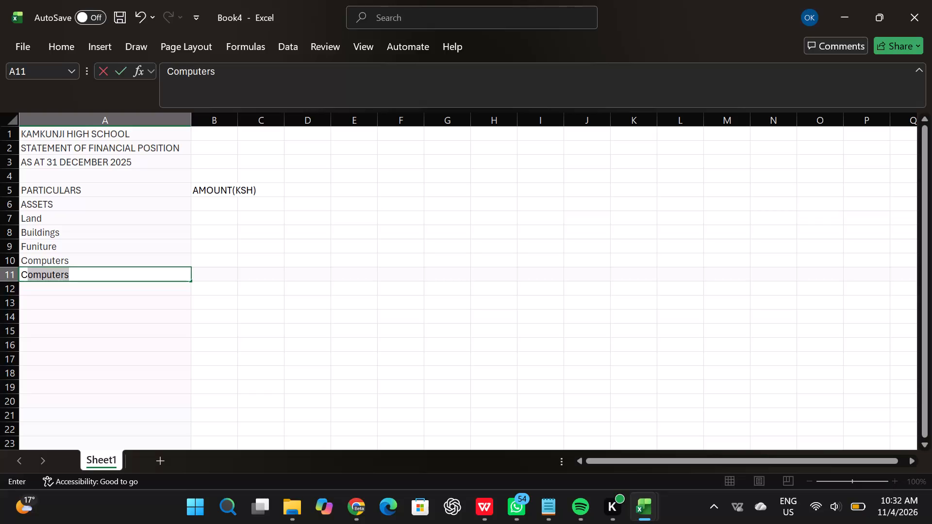
# Enter the asset item Cash at bank in cell A11, below Computers.
pyautogui.write('as')
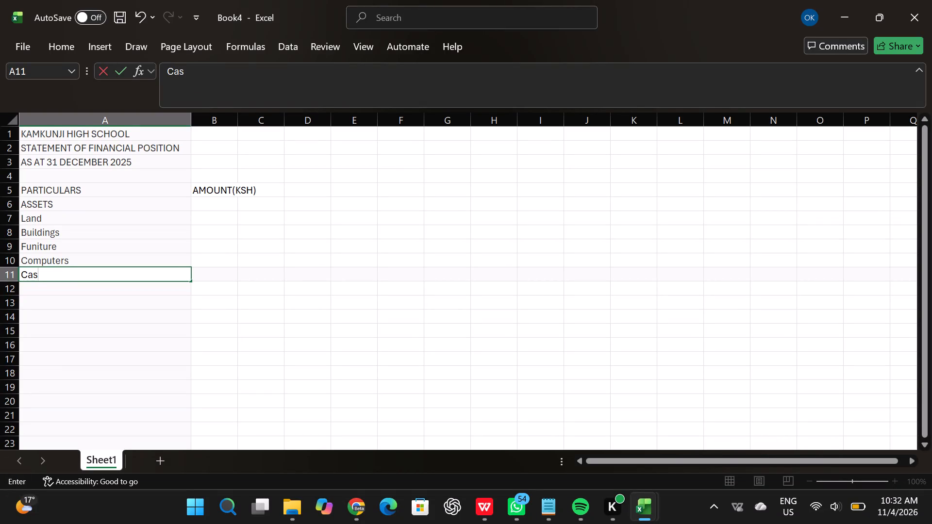
pyautogui.press('g')
pyautogui.press('BackSpace')
pyautogui.write('h')
pyautogui.press('space')
pyautogui.write('at')
pyautogui.press('space')
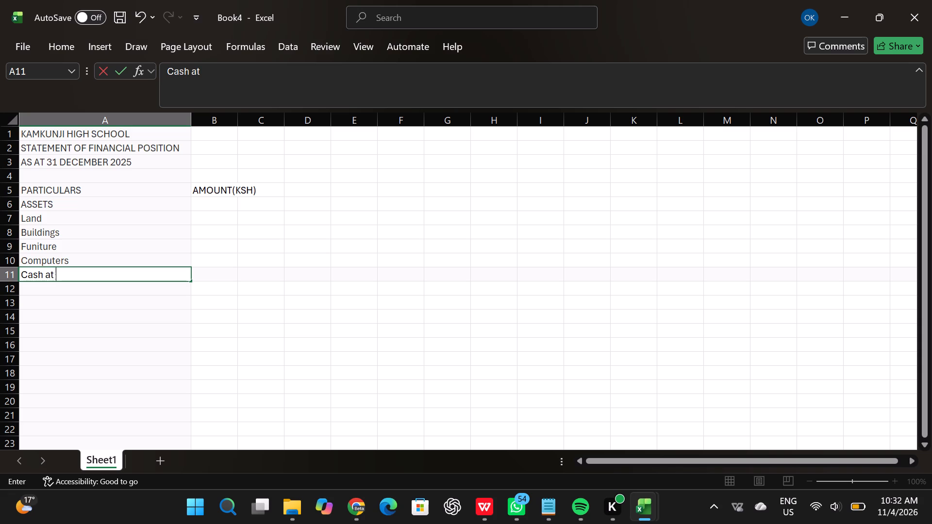
pyautogui.write('bank')
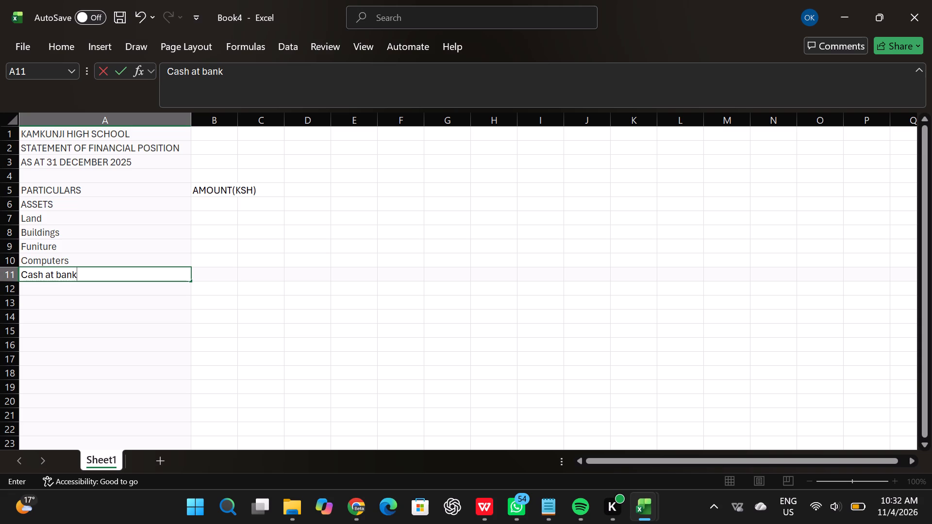
# Enter the asset item cash in bank in cell A12, below Cash at bank.
pyautogui.click(35, 294)
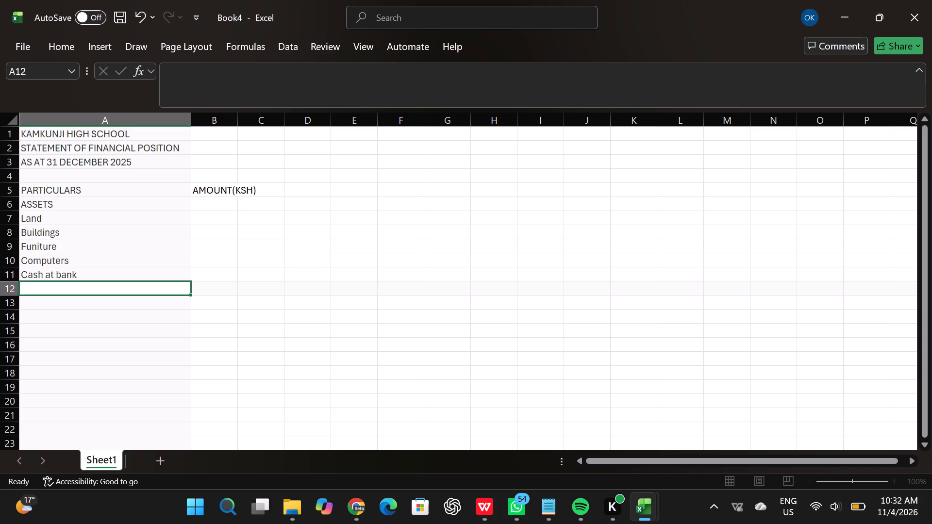
pyautogui.write('cash')
pyautogui.press('space')
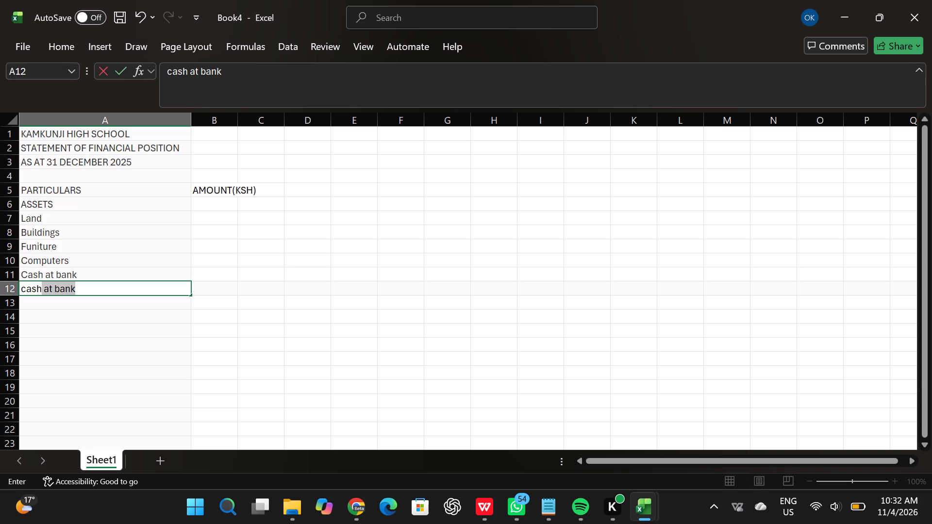
pyautogui.write('in')
pyautogui.press('space')
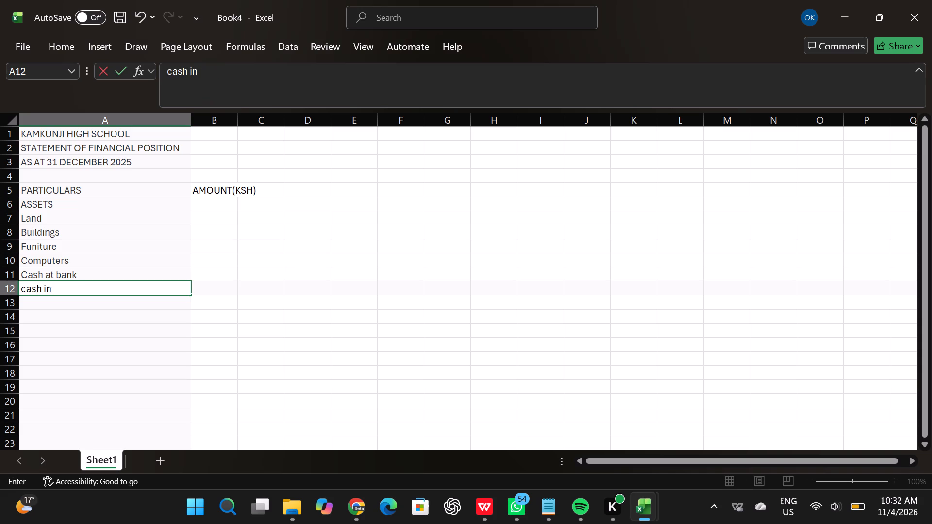
pyautogui.write('bac')
pyautogui.press('h')
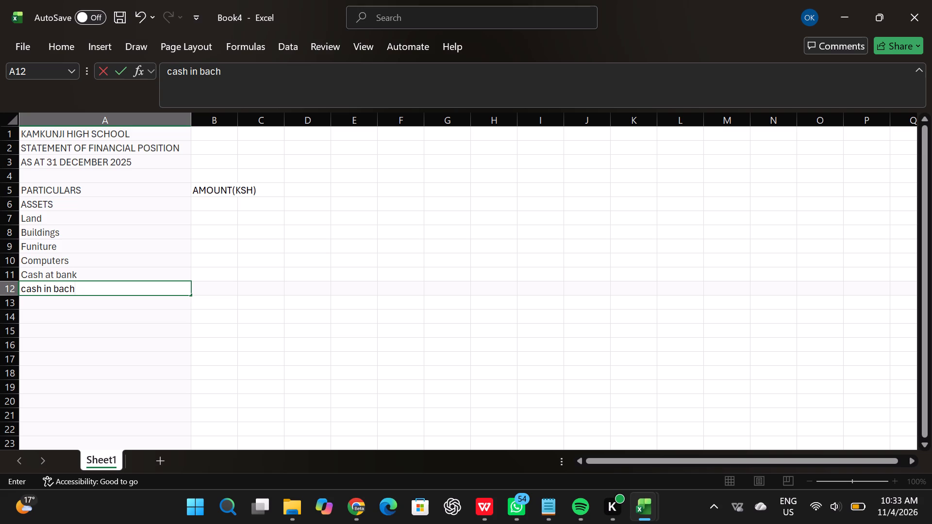
pyautogui.click(38, 294)
pyautogui.press('BackSpace')
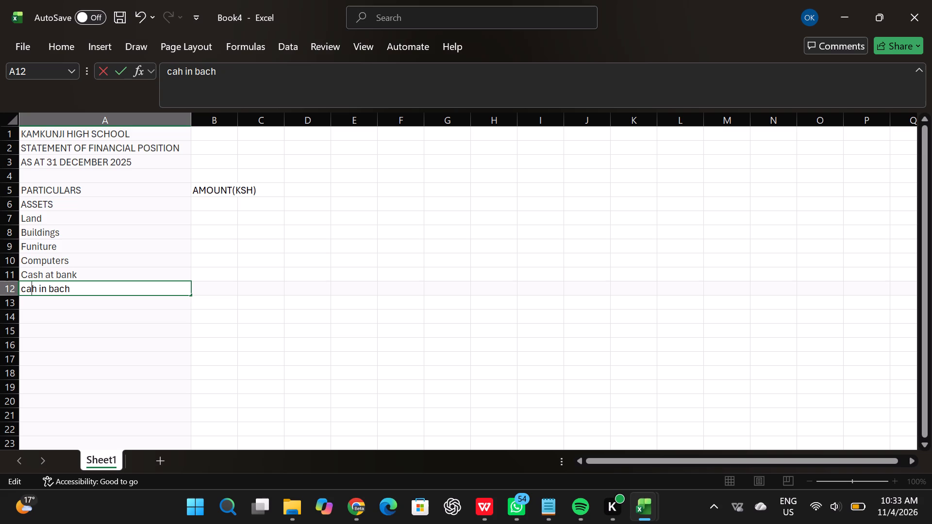
pyautogui.press('s')
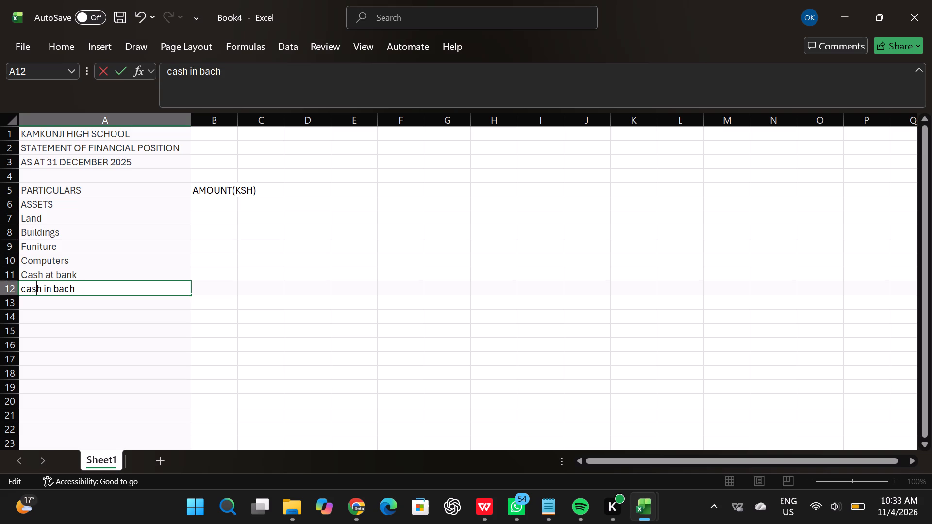
pyautogui.click(75, 286)
pyautogui.press('BackSpace')
pyautogui.press('BackSpace')
pyautogui.write('nk')
# List two more asset items below cash in bank: fees receivable in cell A13 and stock in cell A14.
pyautogui.click(42, 308)
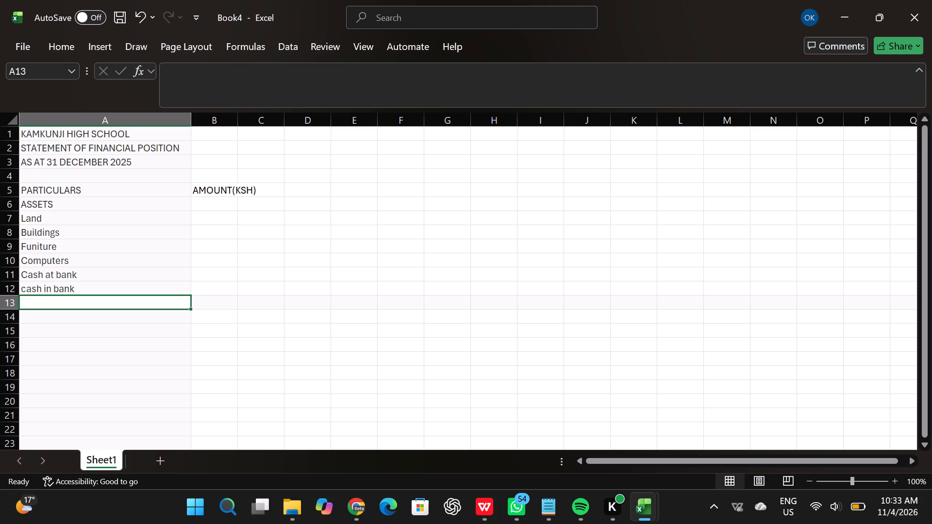
pyautogui.write('fees')
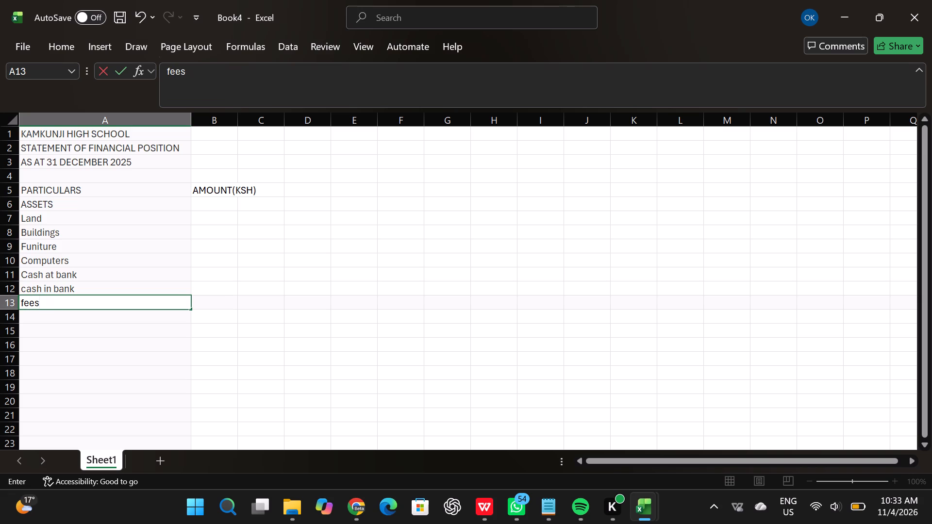
pyautogui.press('space')
pyautogui.write('r')
pyautogui.press('e')
pyautogui.write('ce')
pyautogui.press('i')
pyautogui.write('vable')
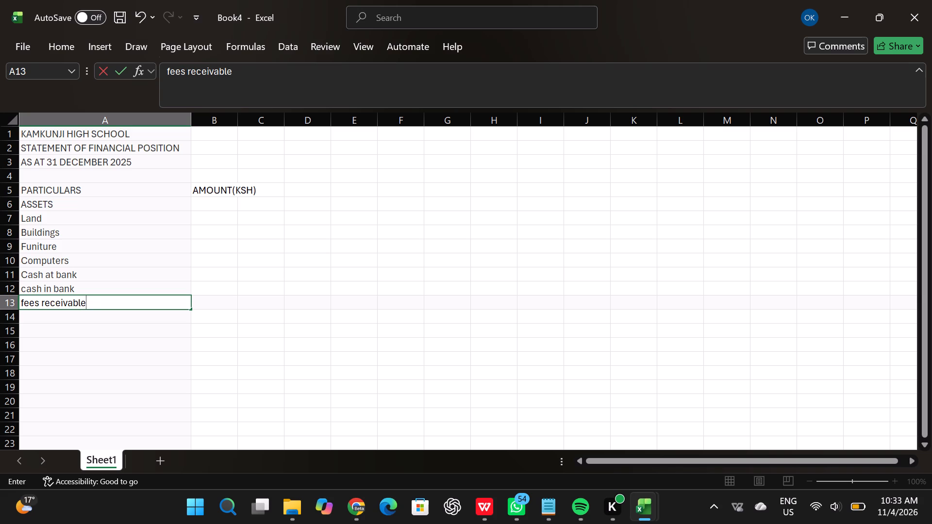
pyautogui.click(35, 317)
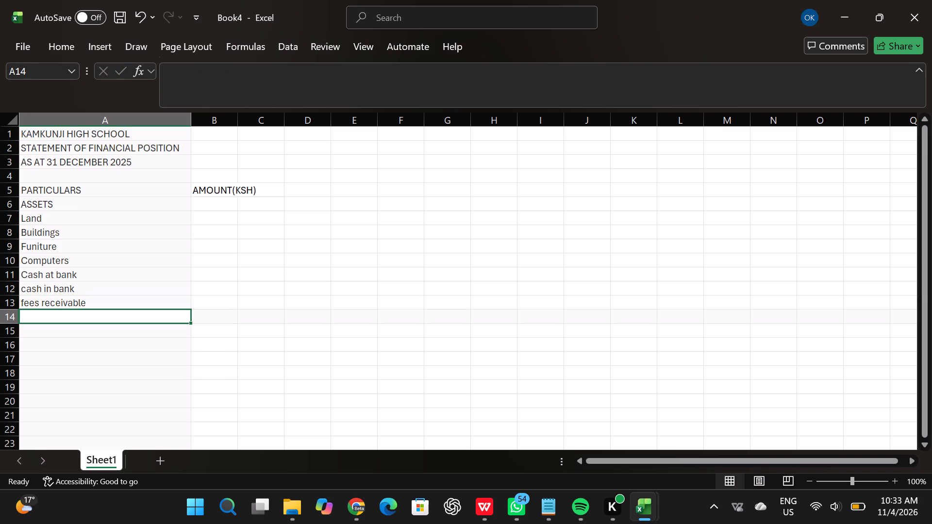
pyautogui.write('stock')
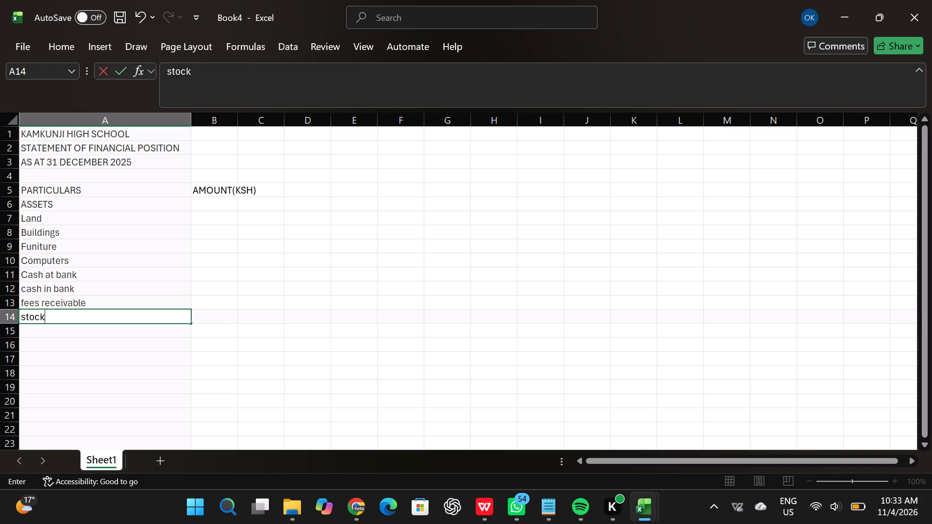
# Enter the label TOTAL ASSETS in capitals in cell A15, directly below stock.
pyautogui.click(41, 327)
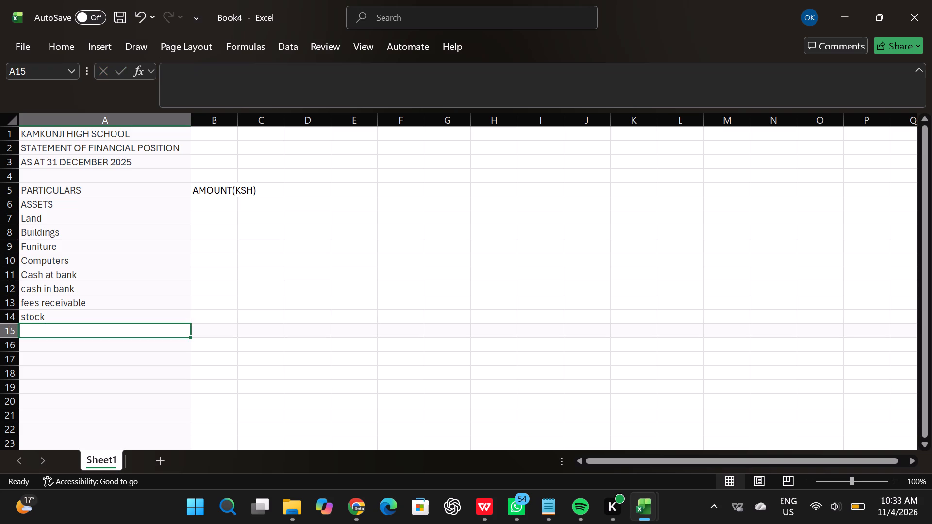
pyautogui.write('total')
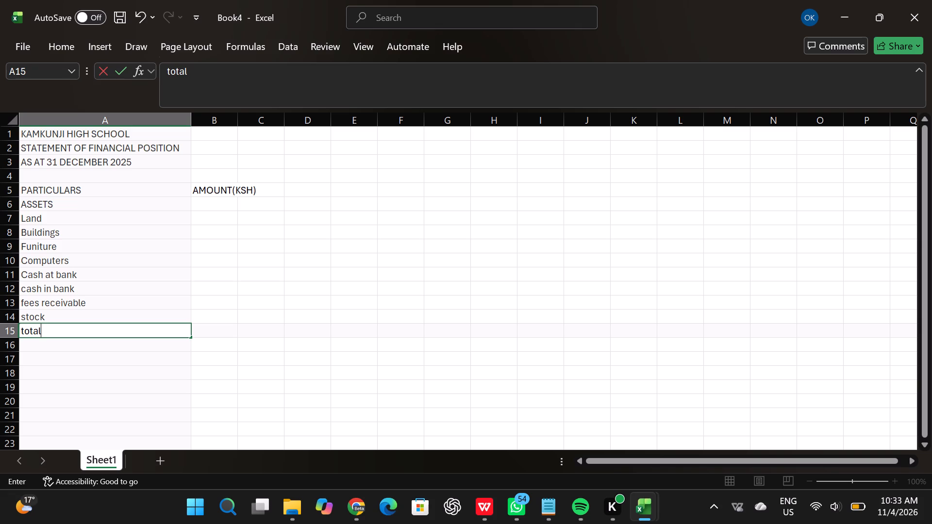
pyautogui.press('space')
pyautogui.press('BackSpace')
pyautogui.press('BackSpace')
pyautogui.press('BackSpace')
pyautogui.press('BackSpace')
pyautogui.press('BackSpace')
pyautogui.press('BackSpace')
pyautogui.write('TOTAL ASSETS')
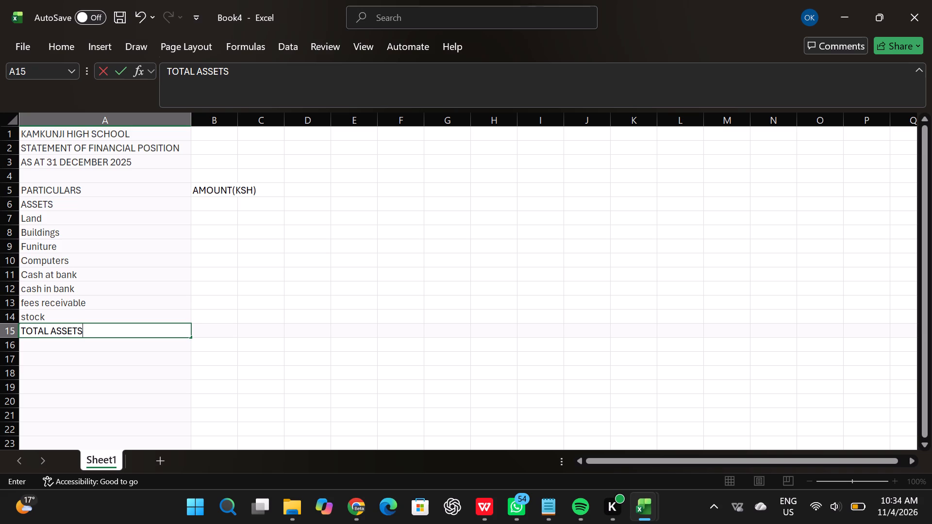
# Enter the amount 10000000 in cell B6, directly below the AMOUNT(KSH) heading.
pyautogui.click(216, 212)
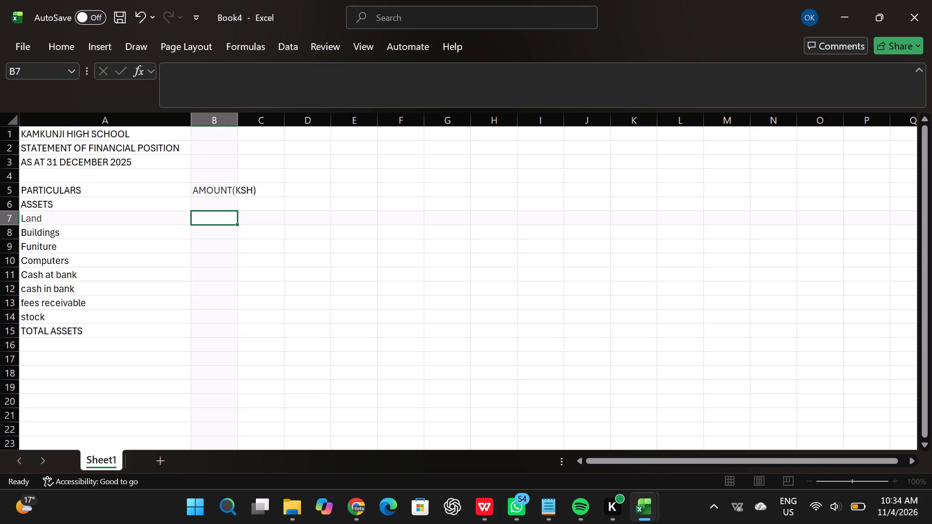
pyautogui.click(220, 196)
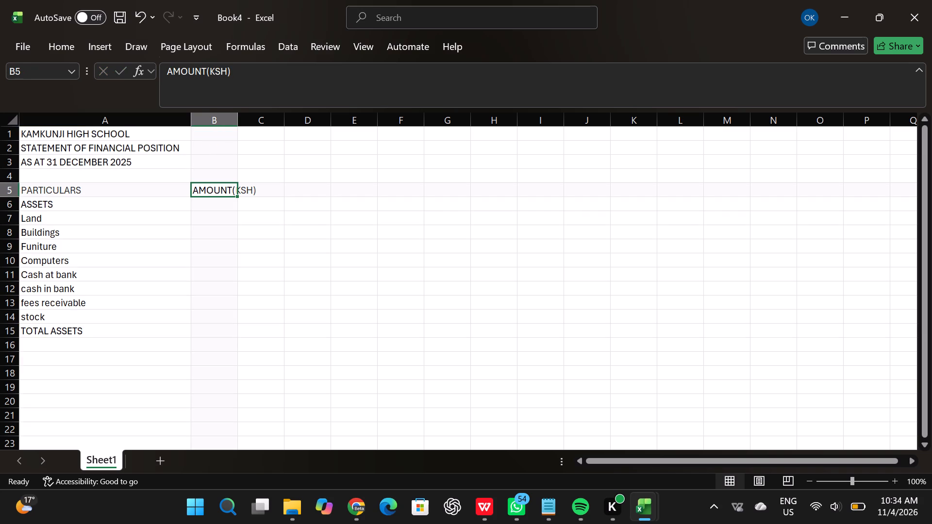
pyautogui.click(216, 207)
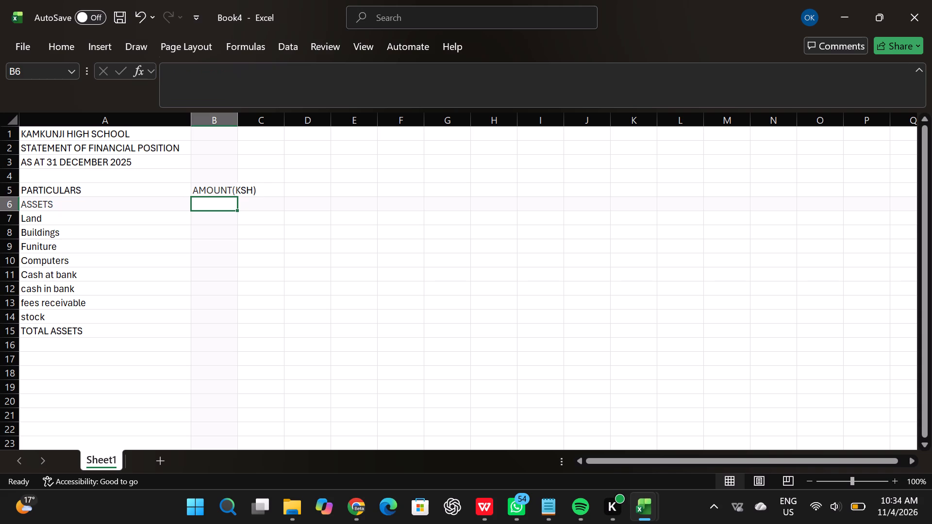
pyautogui.press('1')
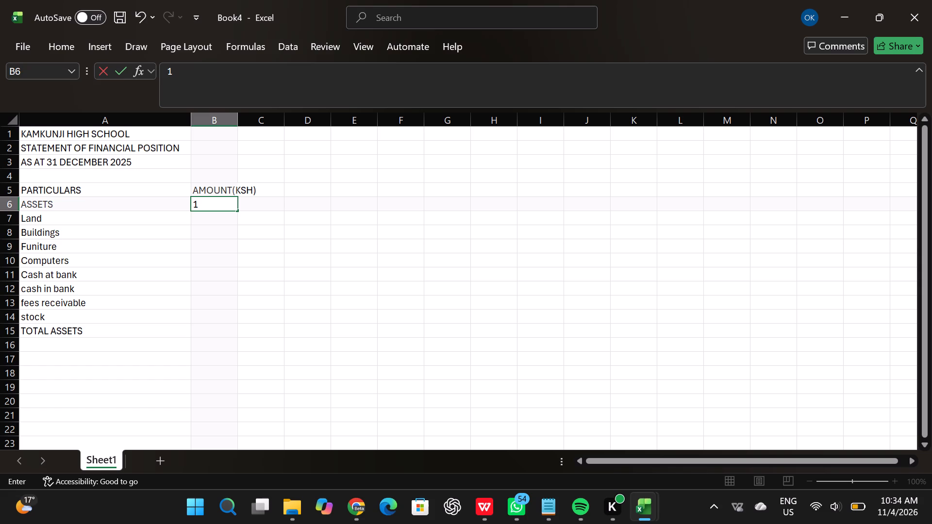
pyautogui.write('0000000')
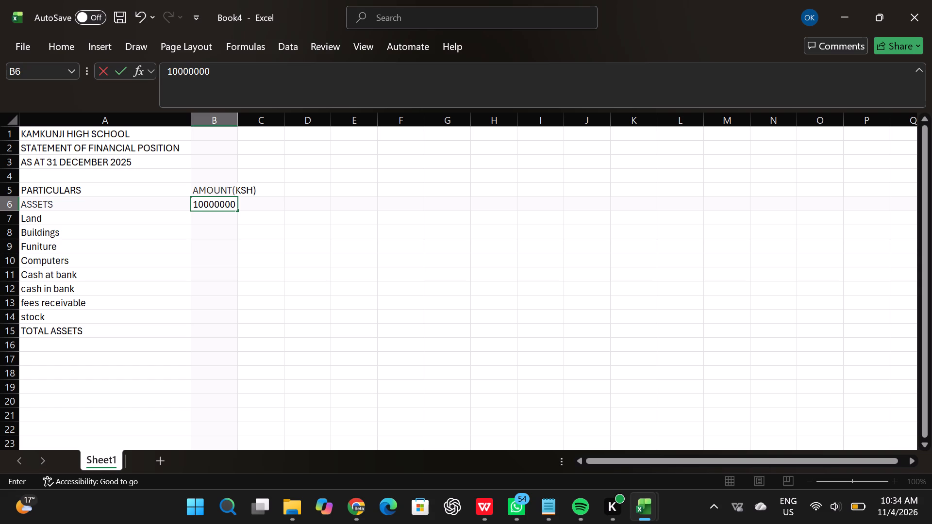
pyautogui.click(212, 221)
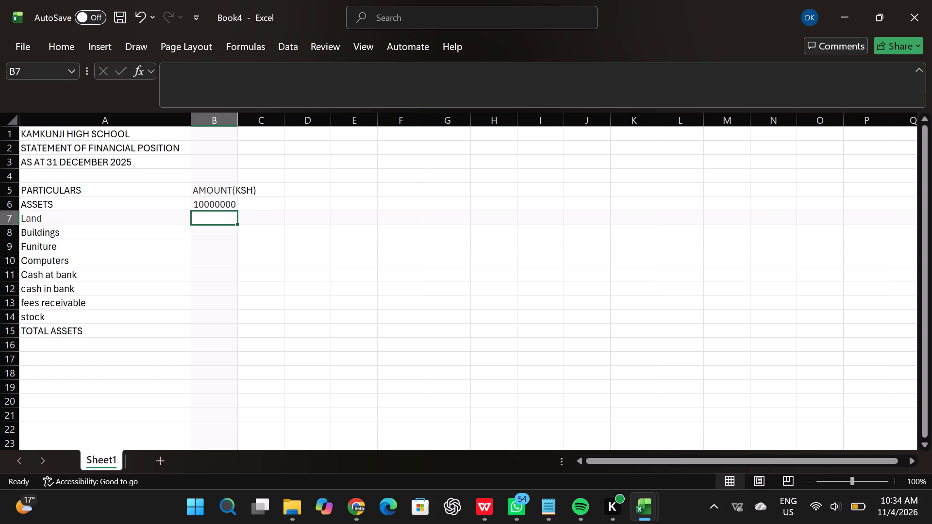
# Widen column B so the AMOUNT(KSH) heading fits inside it.
pyautogui.moveTo(235, 126); pyautogui.dragTo(238, 127)
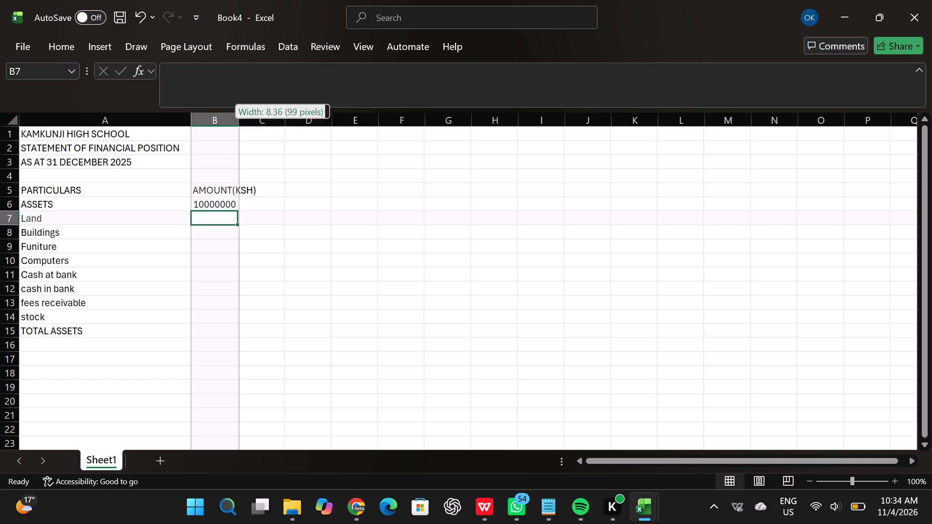
pyautogui.moveTo(238, 127); pyautogui.dragTo(284, 126)
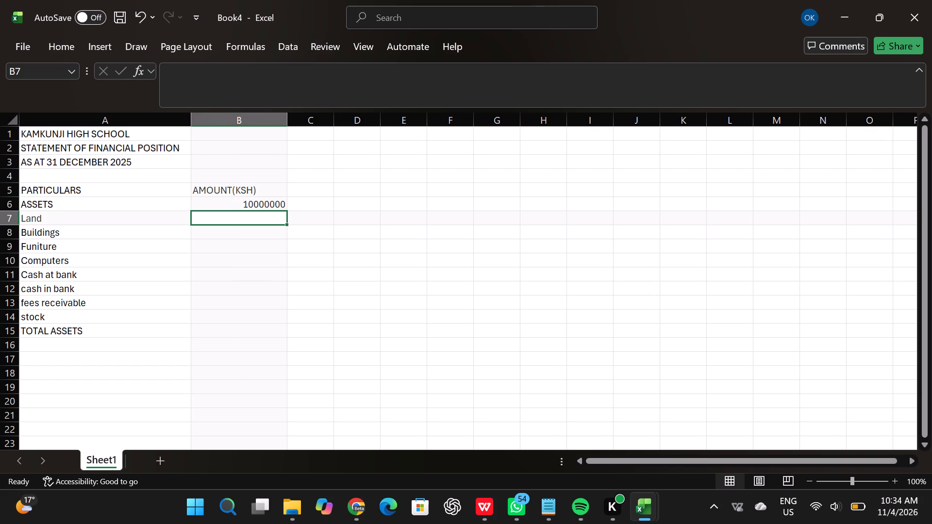
# Enter the amount 15000000 in cell B7, beside Land.
pyautogui.click(207, 219)
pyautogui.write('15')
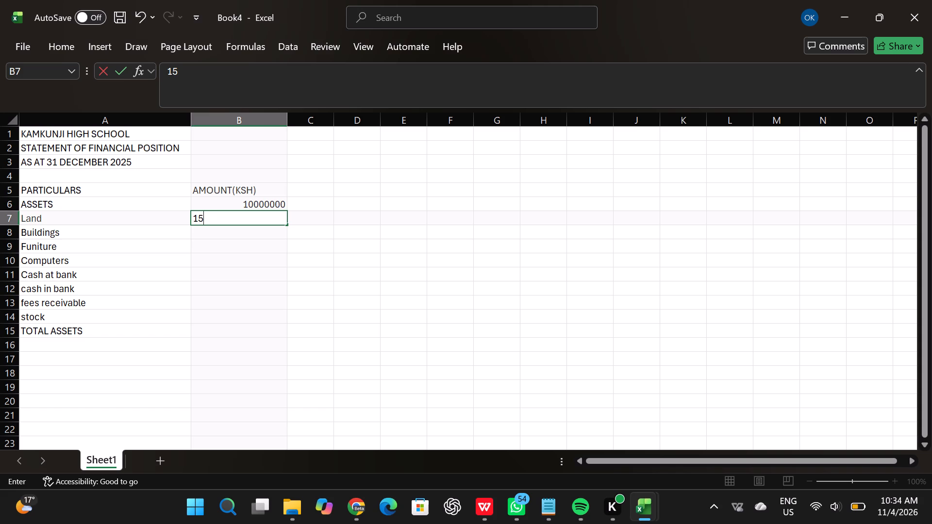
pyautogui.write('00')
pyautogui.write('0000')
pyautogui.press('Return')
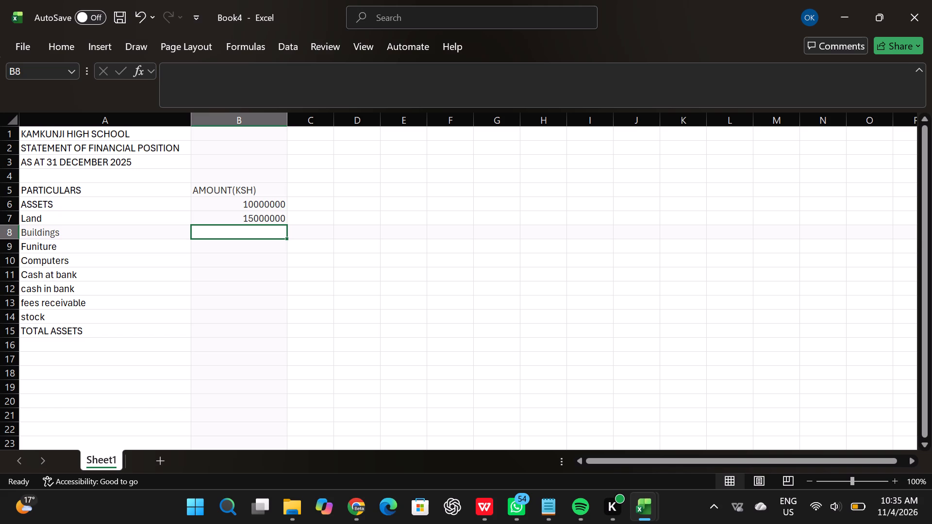
# Enter the amounts 2000000 in cell B8 beside Buildings and 1000000 in cell B9 beside Funiture.
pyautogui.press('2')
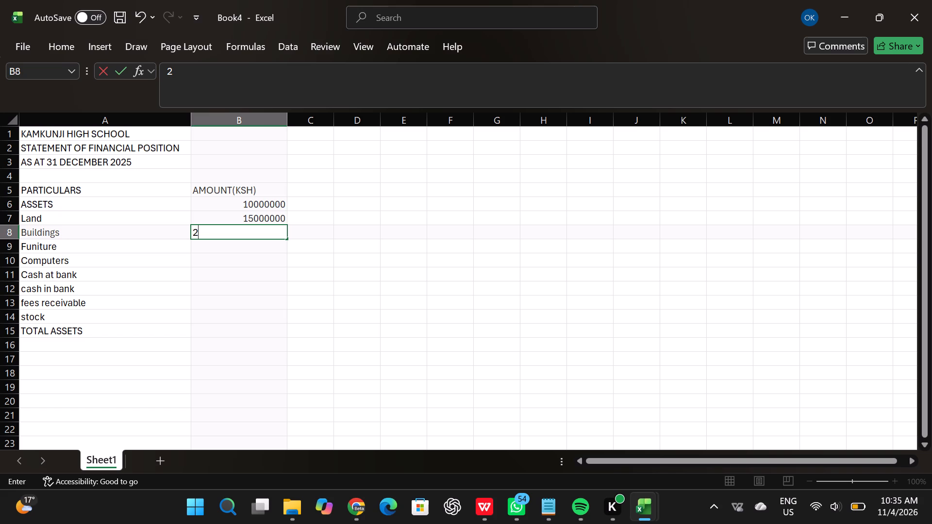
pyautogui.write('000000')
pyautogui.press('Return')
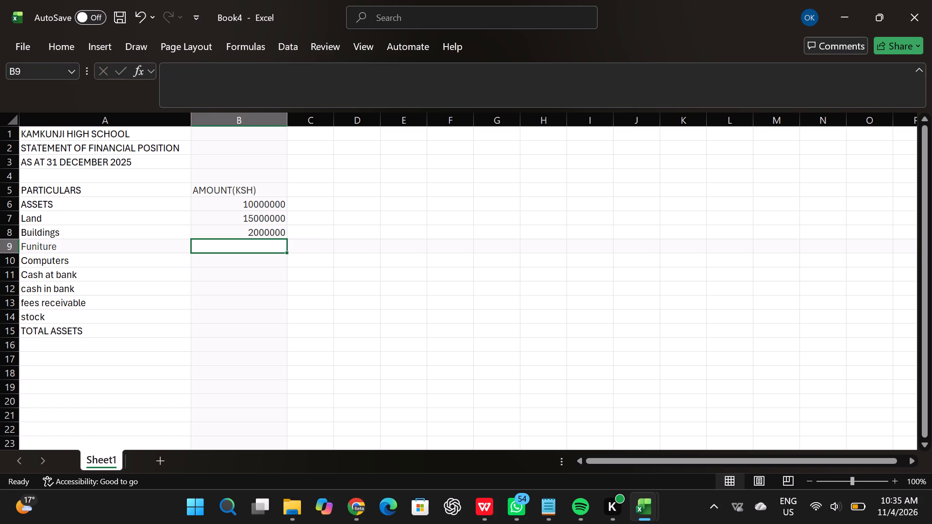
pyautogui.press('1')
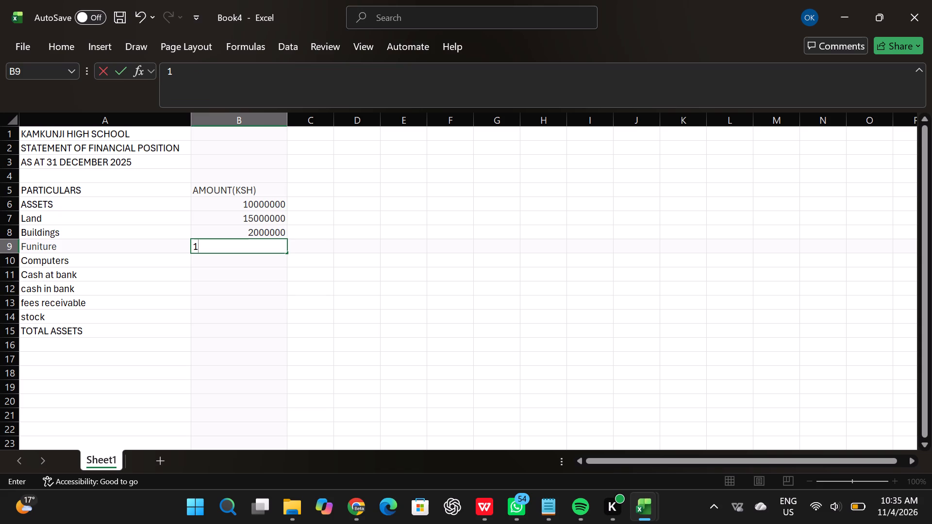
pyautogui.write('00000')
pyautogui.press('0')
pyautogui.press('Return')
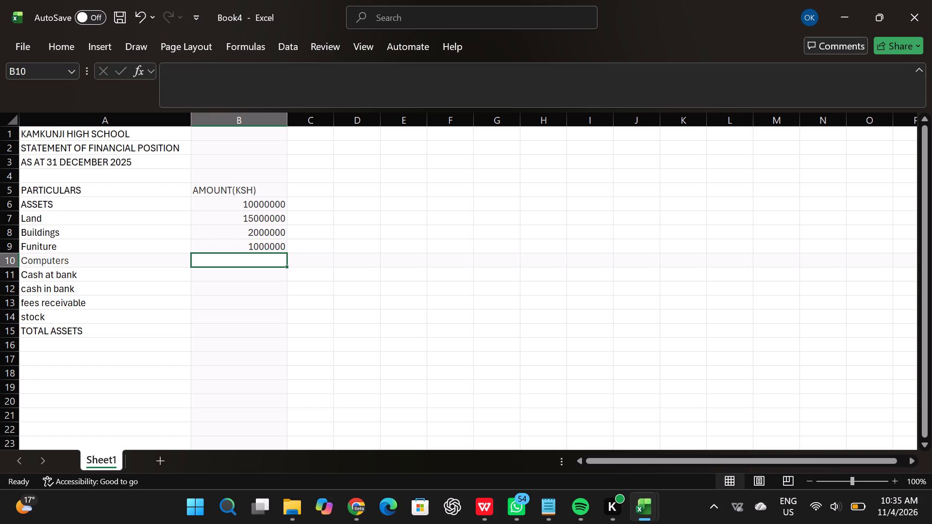
# Enter the amounts 30000000 in cell B10 beside Computers and 500000 in cell B11 beside Cash at bank.
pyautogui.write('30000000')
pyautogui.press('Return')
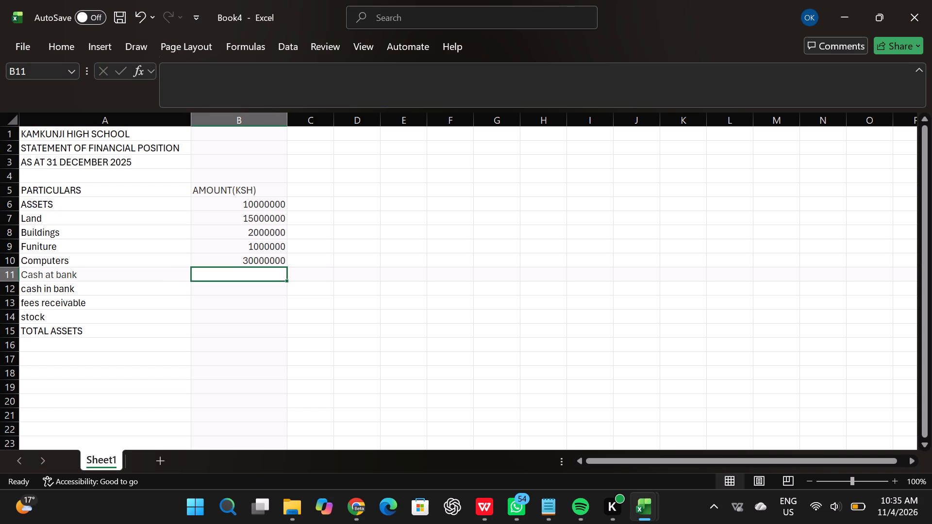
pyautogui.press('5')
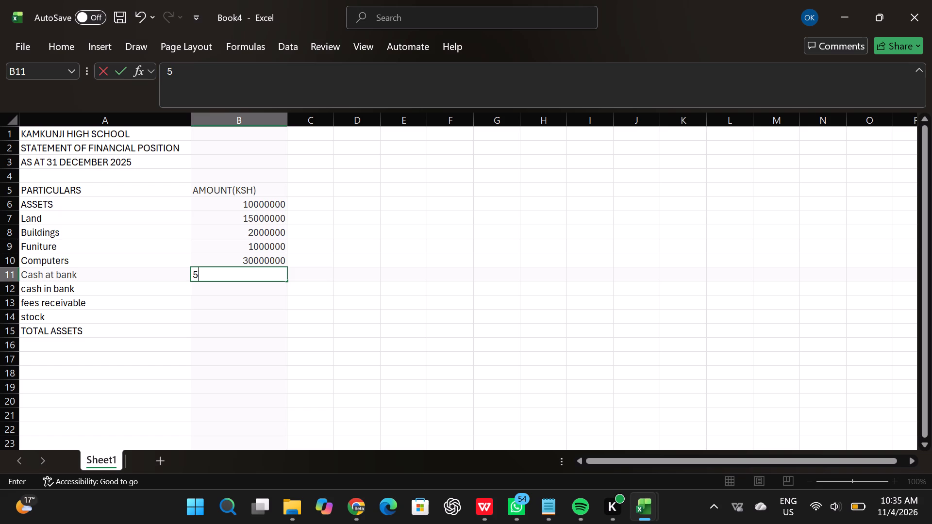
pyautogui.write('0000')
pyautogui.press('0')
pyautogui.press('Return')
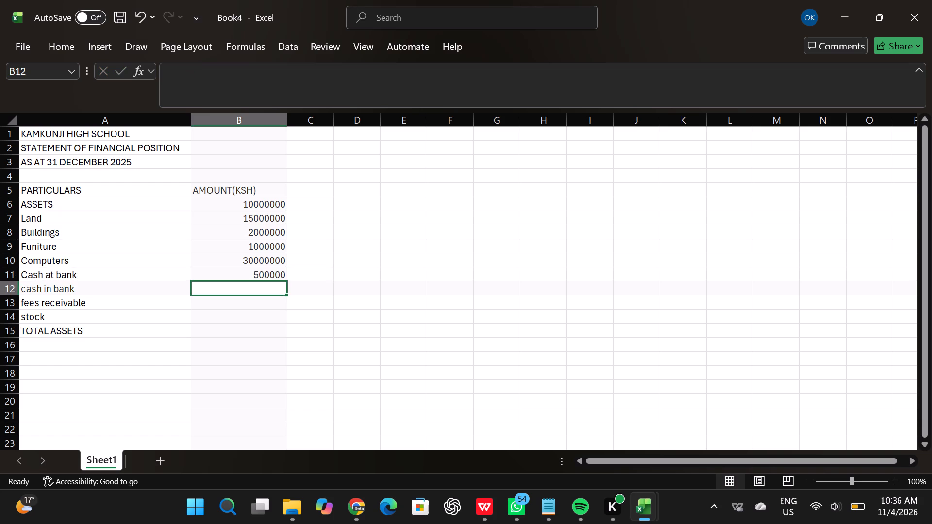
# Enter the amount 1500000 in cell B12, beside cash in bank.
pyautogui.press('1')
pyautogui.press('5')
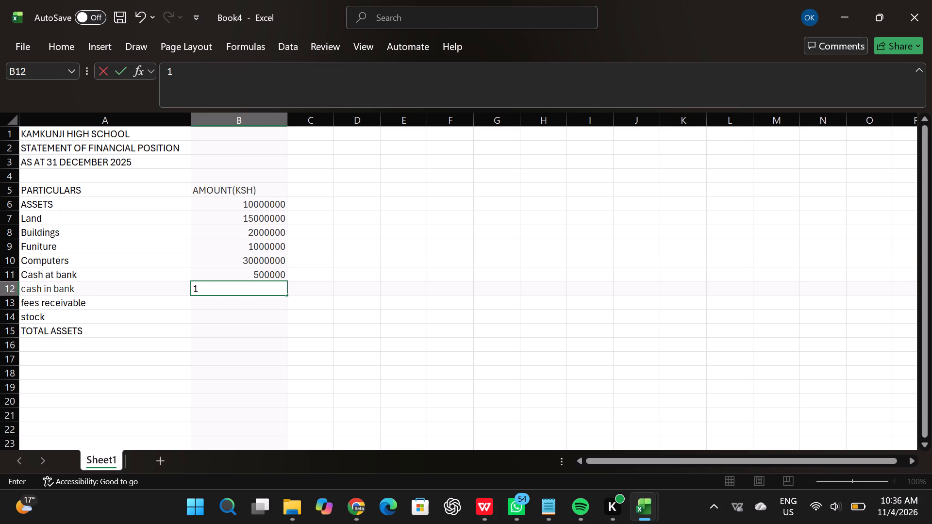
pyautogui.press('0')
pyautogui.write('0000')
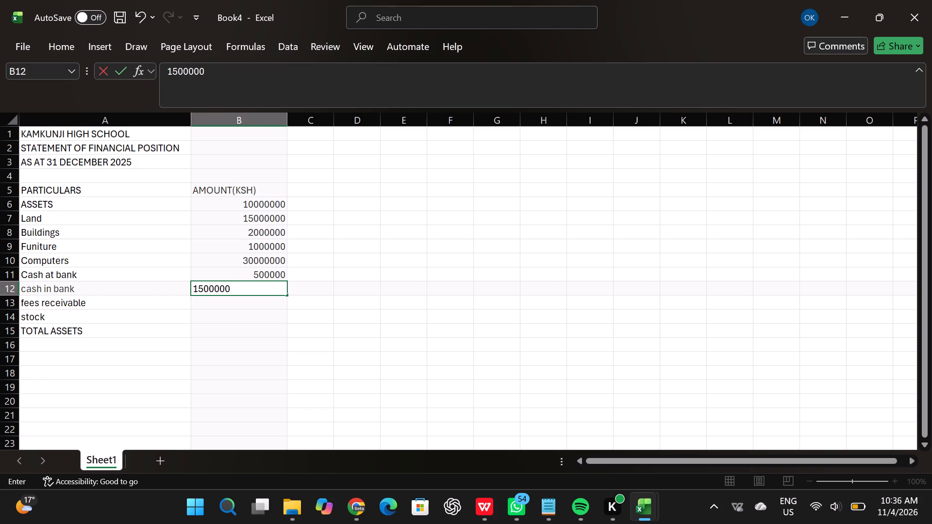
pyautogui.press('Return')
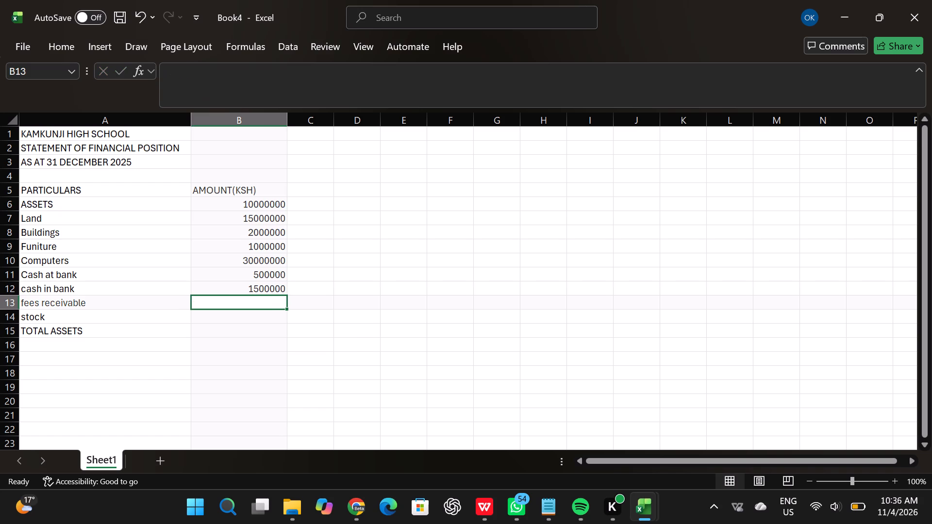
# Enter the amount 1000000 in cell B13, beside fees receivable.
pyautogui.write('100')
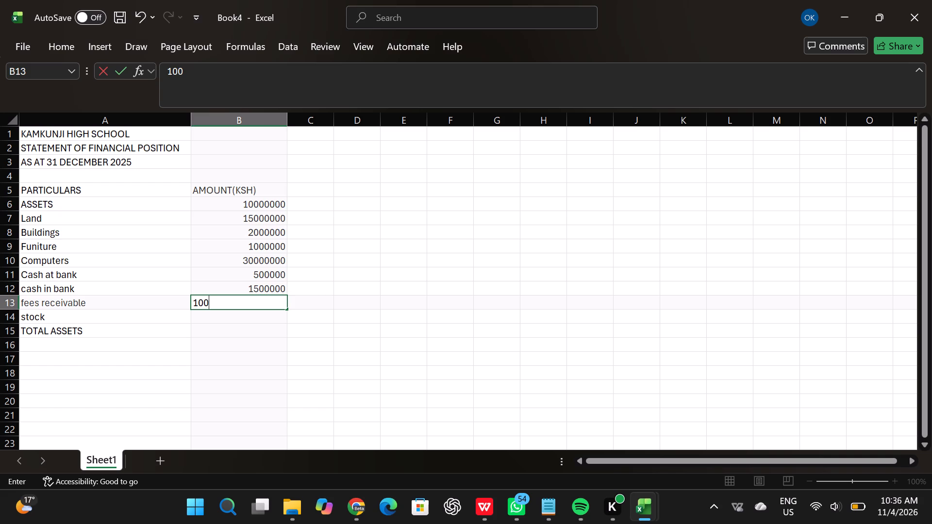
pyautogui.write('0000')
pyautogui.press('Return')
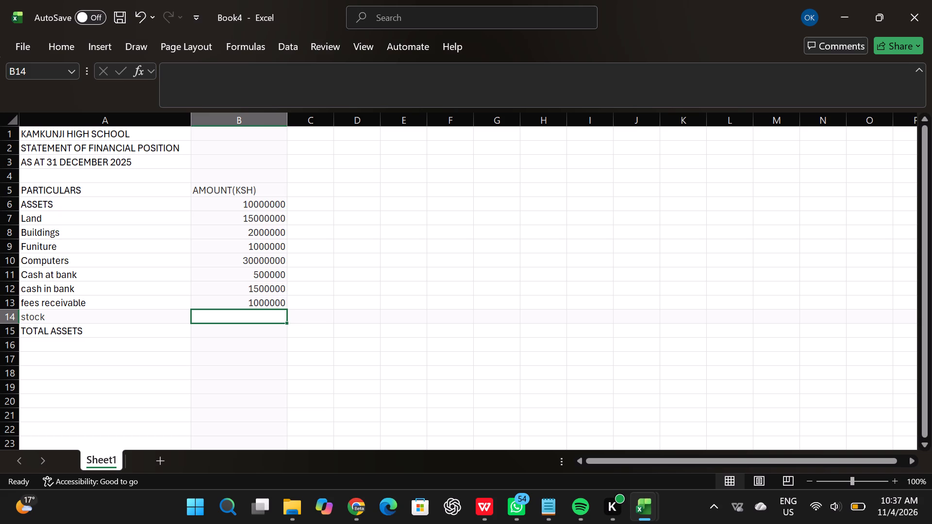
# Enter the amount 1000000 in cell B14, beside stock.
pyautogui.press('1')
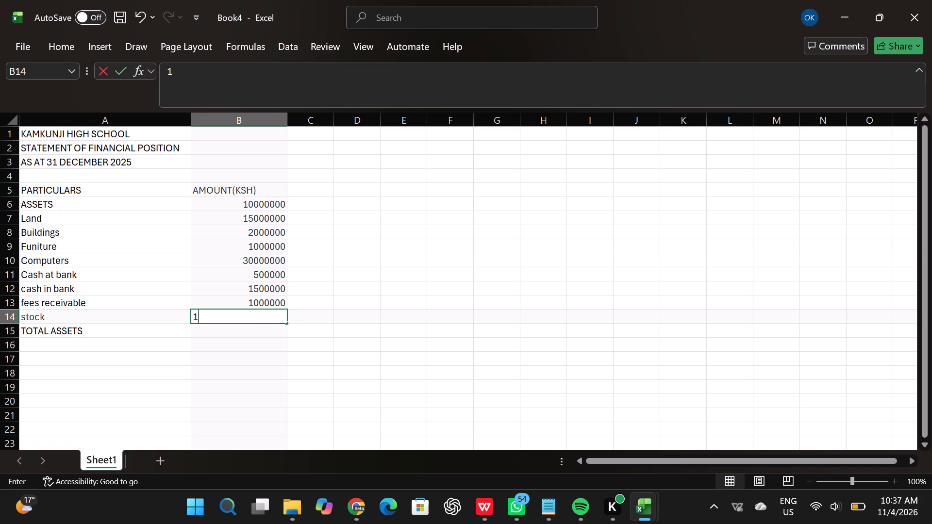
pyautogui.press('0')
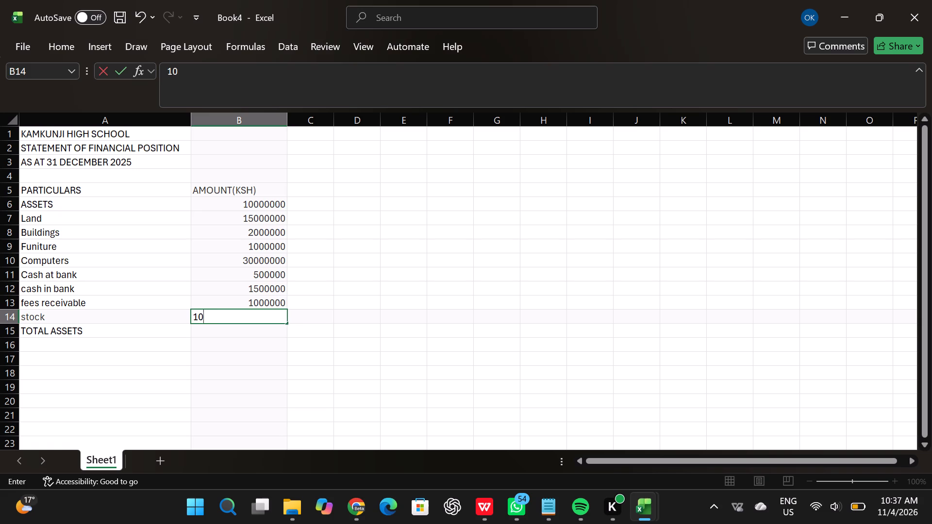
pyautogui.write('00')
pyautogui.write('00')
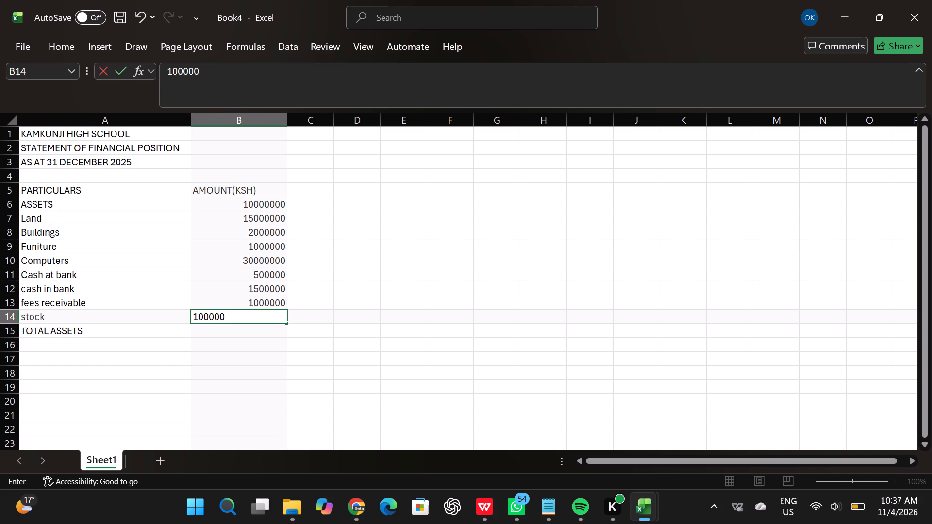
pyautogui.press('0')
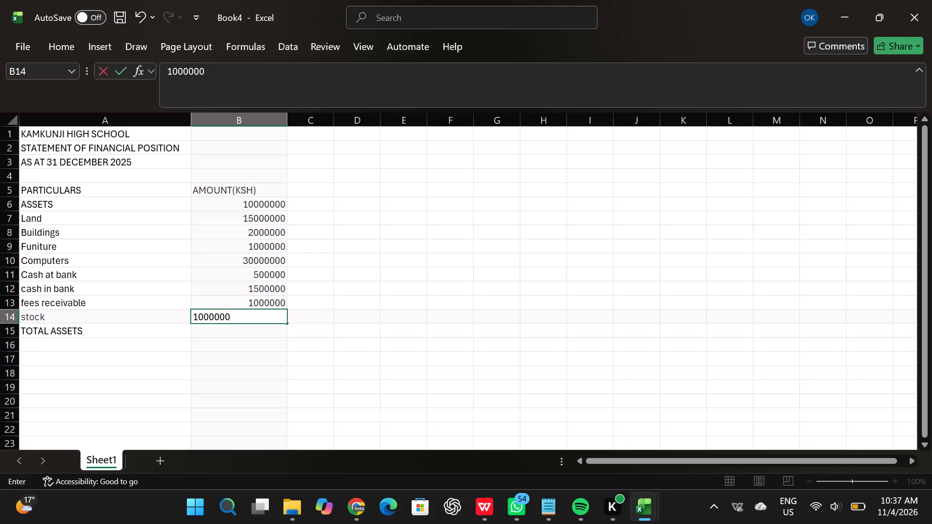
pyautogui.moveTo(374, 291); pyautogui.dragTo(275, 301)
# Replace the fees receivable amount in cell B13 with 1500000.
pyautogui.click(275, 301)
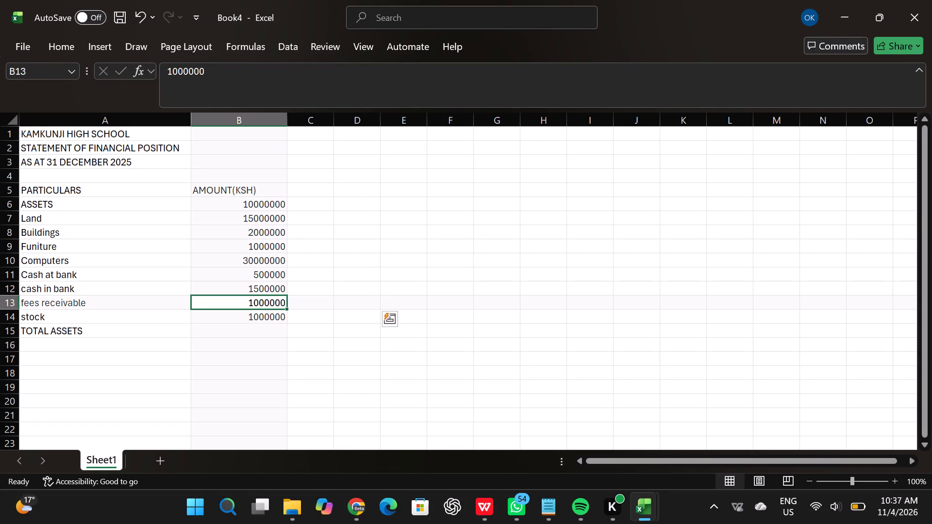
pyautogui.press('BackSpace')
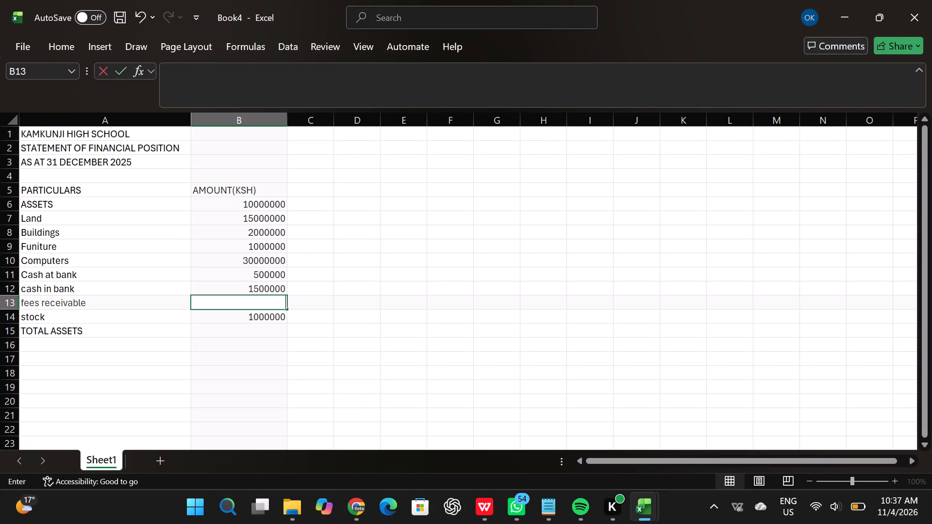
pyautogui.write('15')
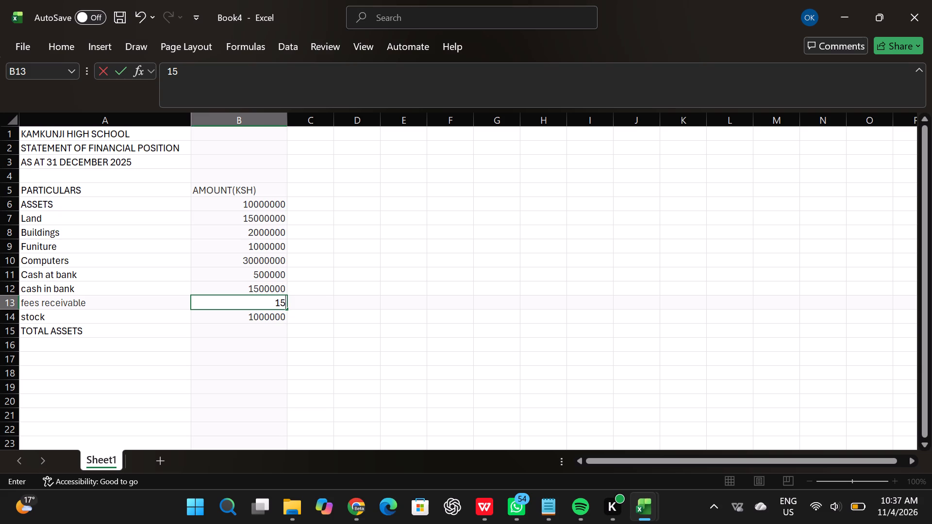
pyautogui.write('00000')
pyautogui.moveTo(314, 290); pyautogui.dragTo(275, 291)
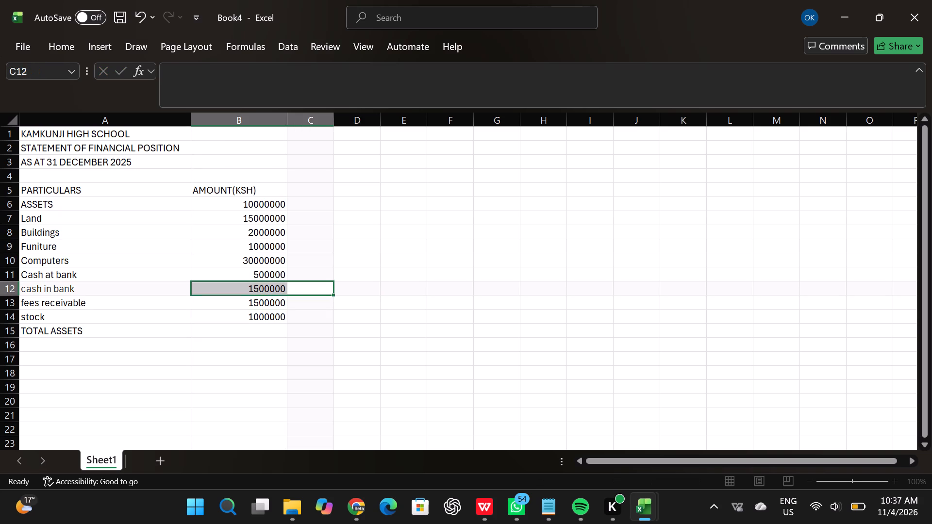
# Replace the cash in bank amount in cell B12 with 500000.
pyautogui.click(275, 291)
pyautogui.press('Return')
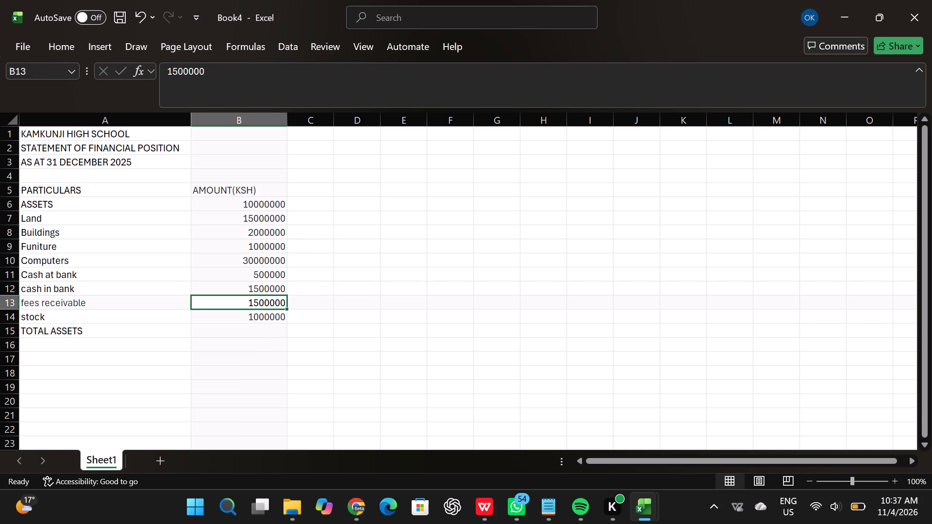
pyautogui.click(277, 290)
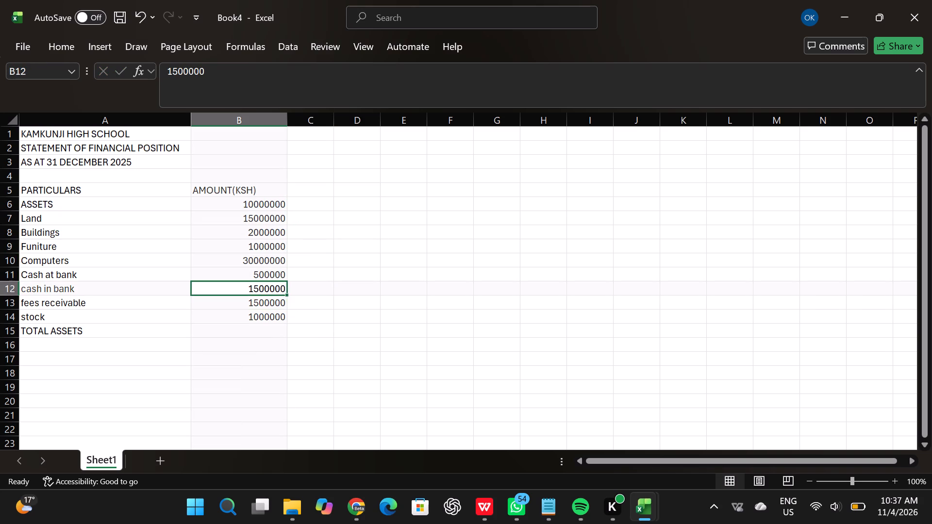
pyautogui.press('BackSpace')
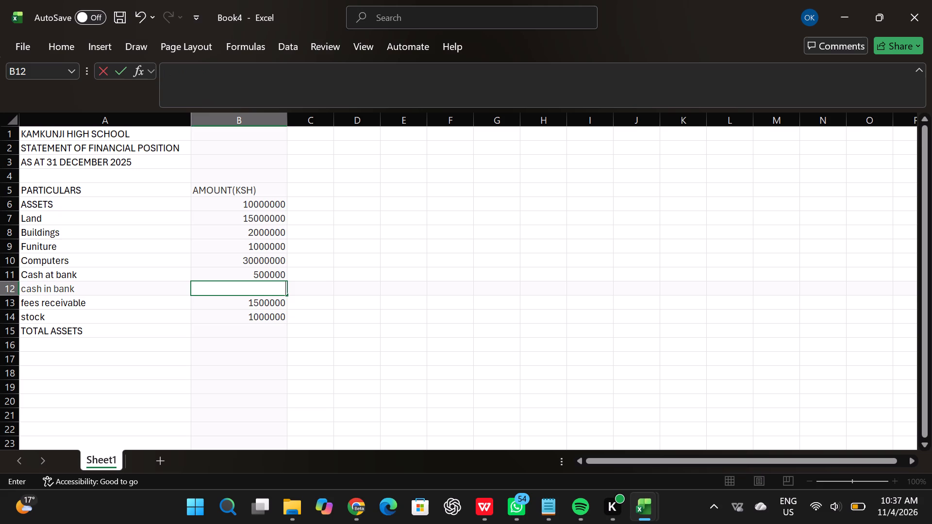
pyautogui.press('5')
pyautogui.press('0')
pyautogui.write('000')
pyautogui.press('0')
# Replace the Cash at bank amount in cell B11 with 30000000.
pyautogui.click(278, 275)
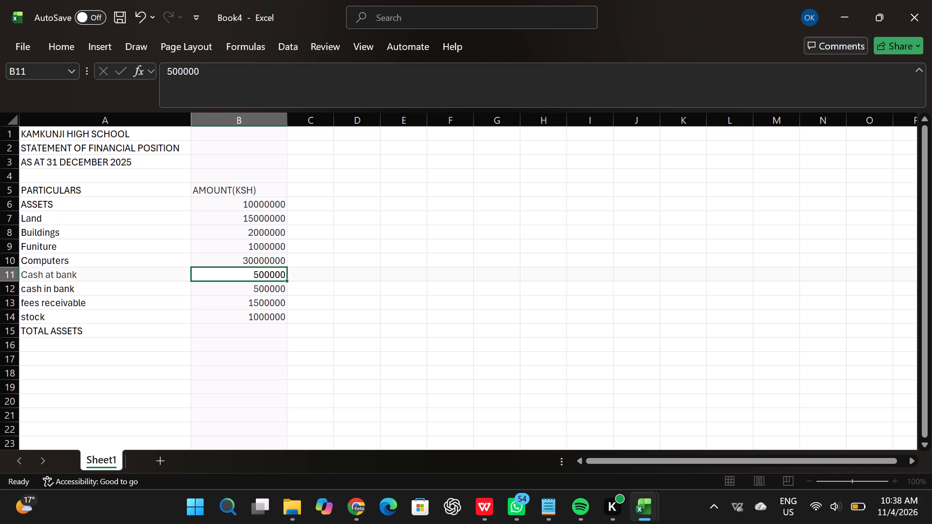
pyautogui.press('BackSpace')
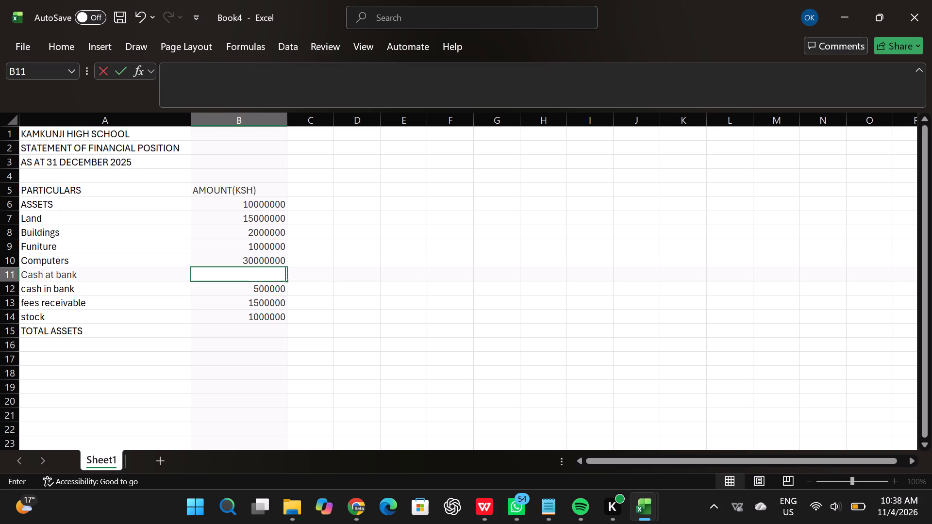
pyautogui.press('3')
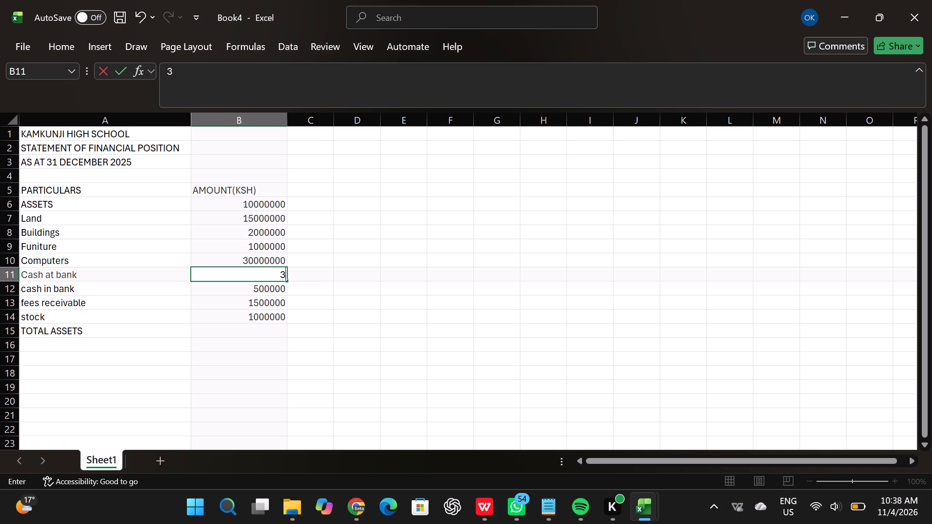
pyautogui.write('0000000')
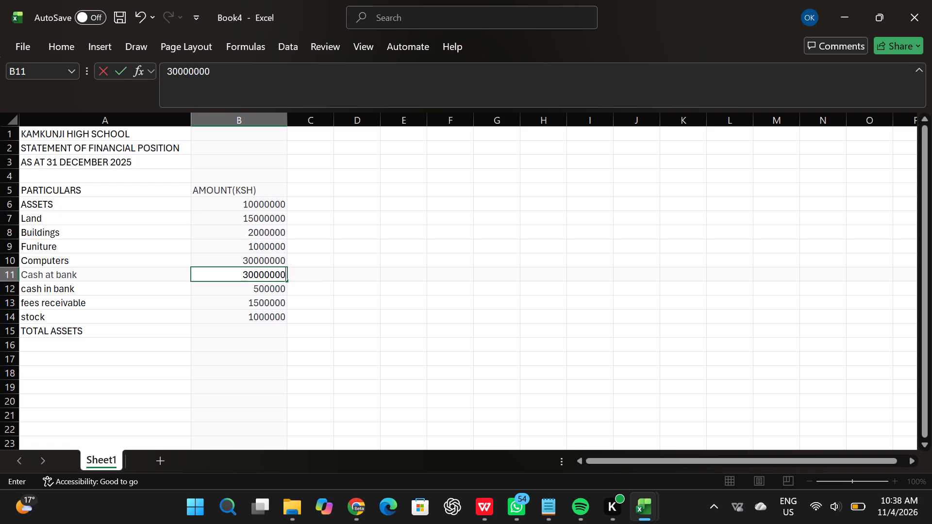
# Replace the Computers amount in cell B10 with 1000000.
pyautogui.click(279, 262)
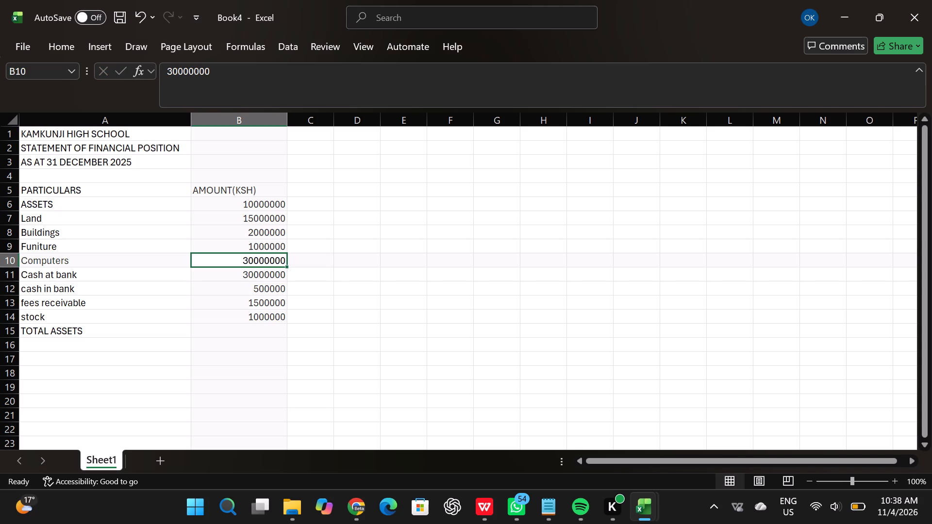
pyautogui.press('BackSpace')
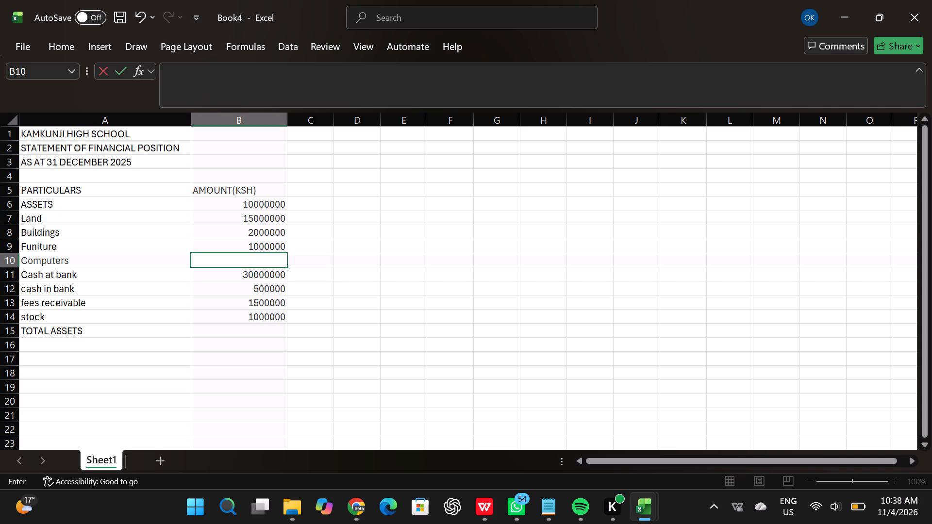
pyautogui.press('1')
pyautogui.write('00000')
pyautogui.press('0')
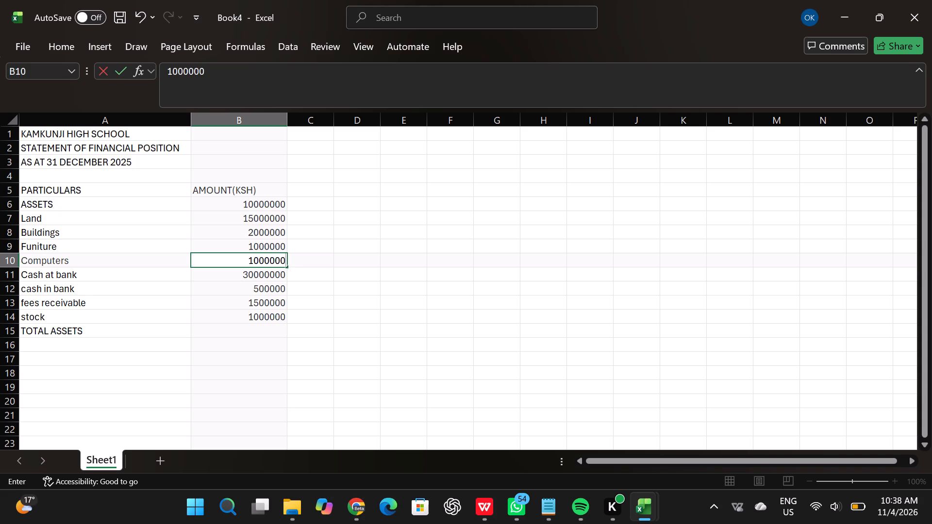
pyautogui.click(328, 228)
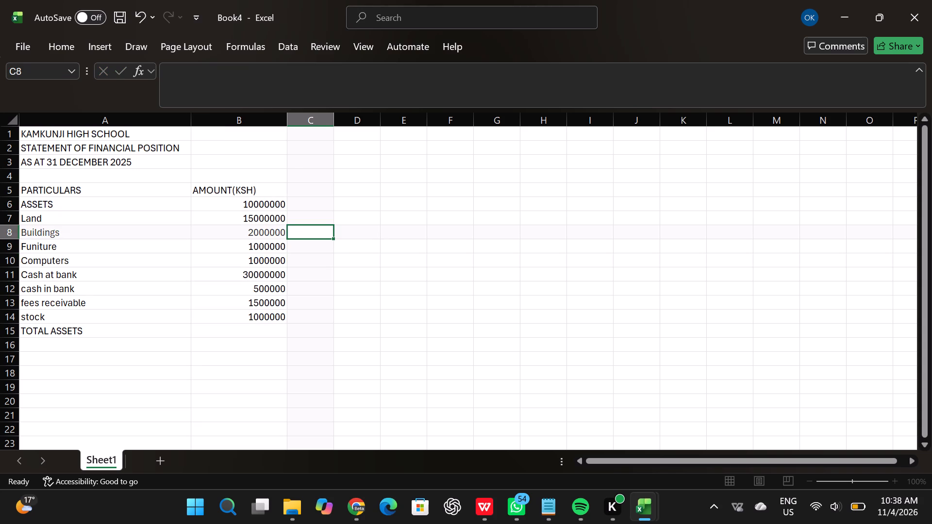
# Replace the Funiture amount in cell B9 with 2000000.
pyautogui.click(283, 244)
pyautogui.press('BackSpace')
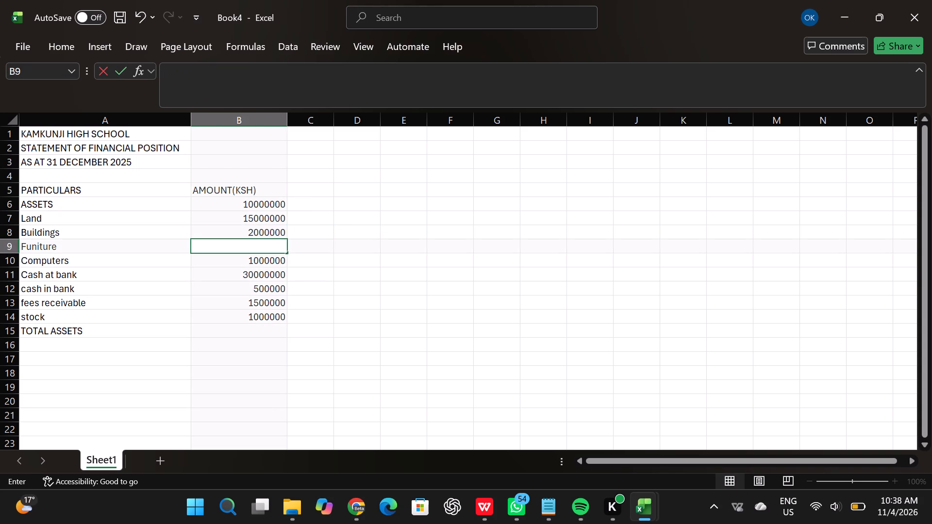
pyautogui.press('2')
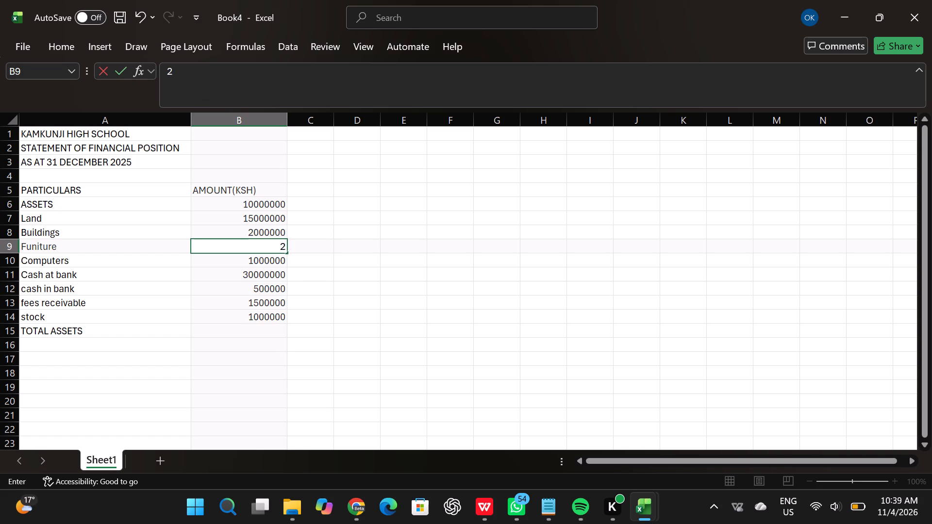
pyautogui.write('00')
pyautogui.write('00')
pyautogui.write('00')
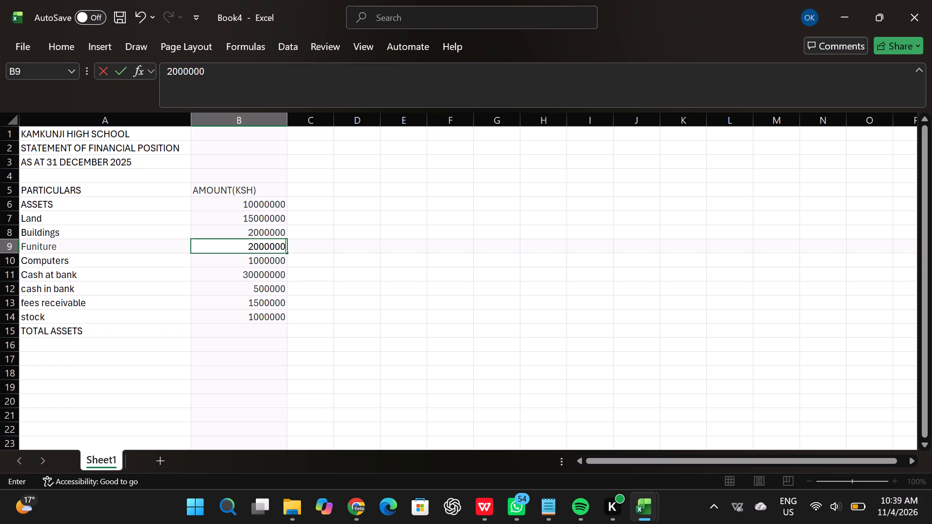
# Replace the Buildings amount in cell B8 with 15000000.
pyautogui.click(278, 231)
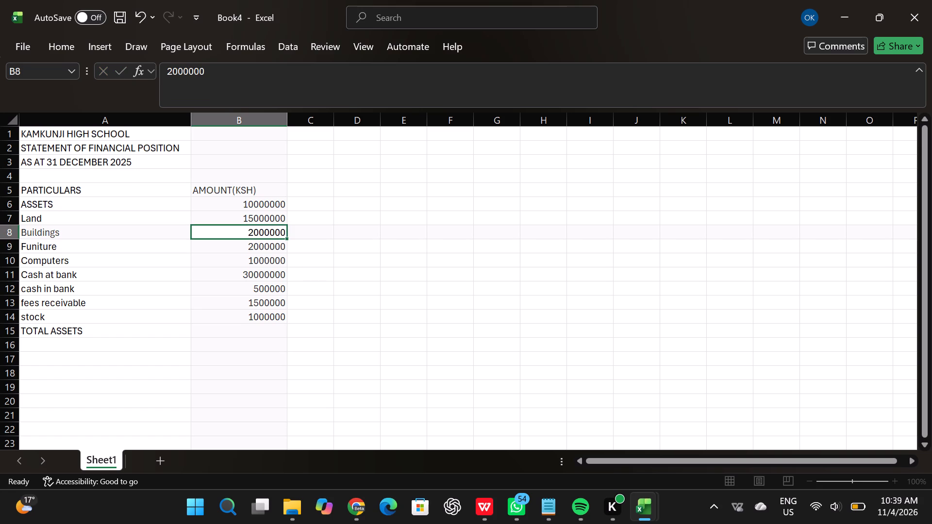
pyautogui.press('BackSpace')
pyautogui.press('1')
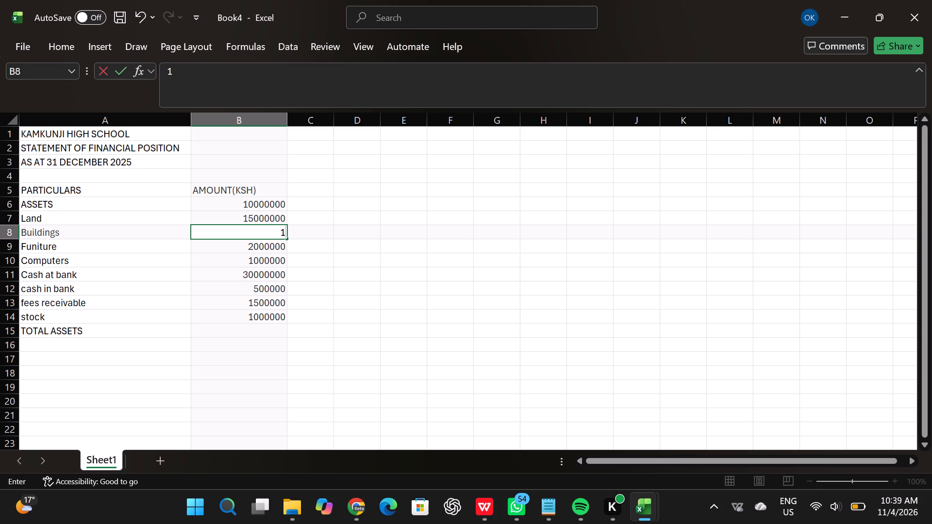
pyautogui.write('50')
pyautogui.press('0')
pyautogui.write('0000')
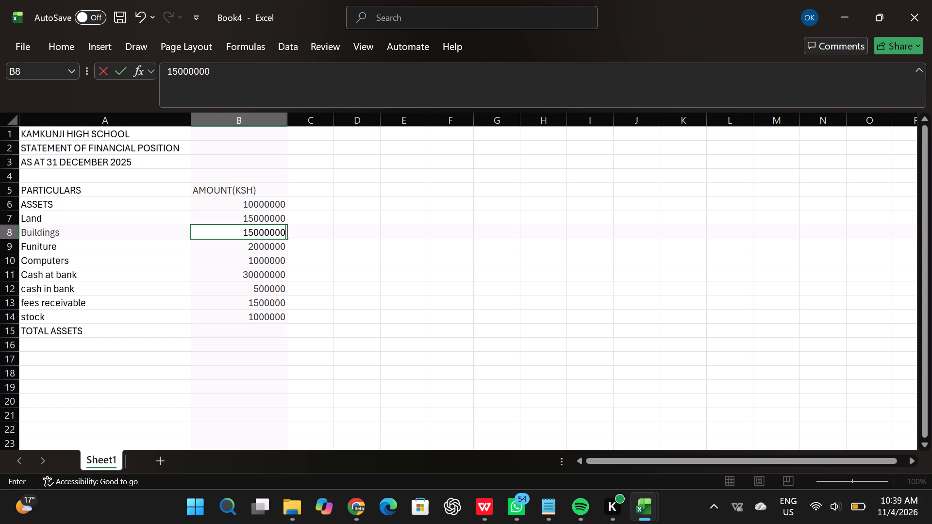
# Replace the Land amount in cell B7 with 10000000.
pyautogui.click(302, 220)
pyautogui.click(267, 216)
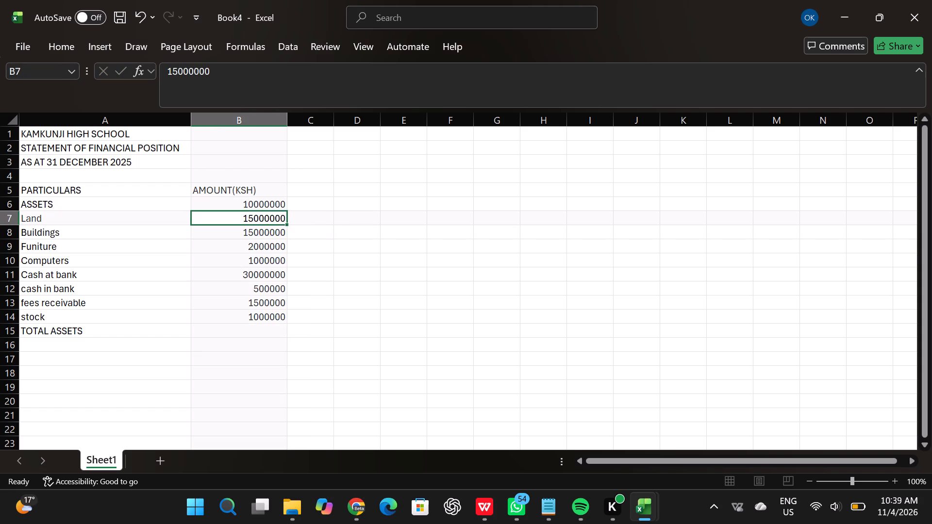
pyautogui.press('BackSpace')
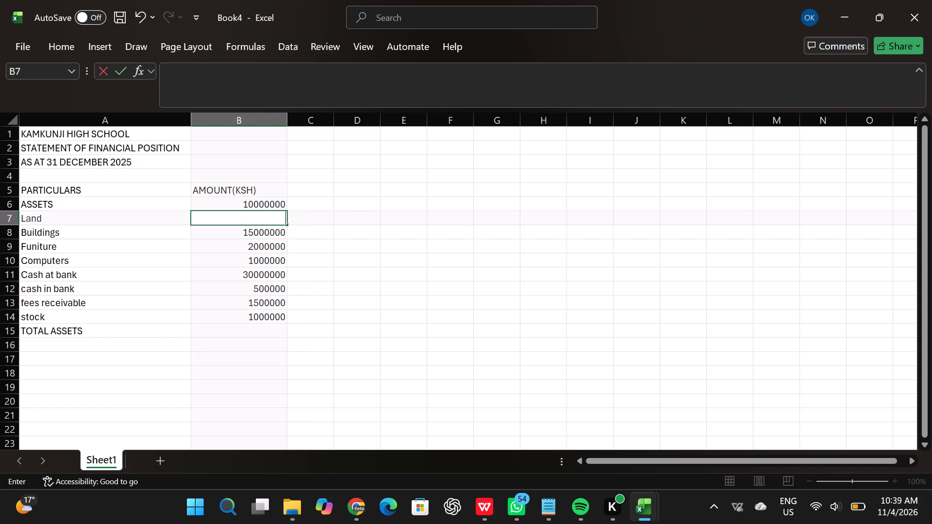
pyautogui.press('1')
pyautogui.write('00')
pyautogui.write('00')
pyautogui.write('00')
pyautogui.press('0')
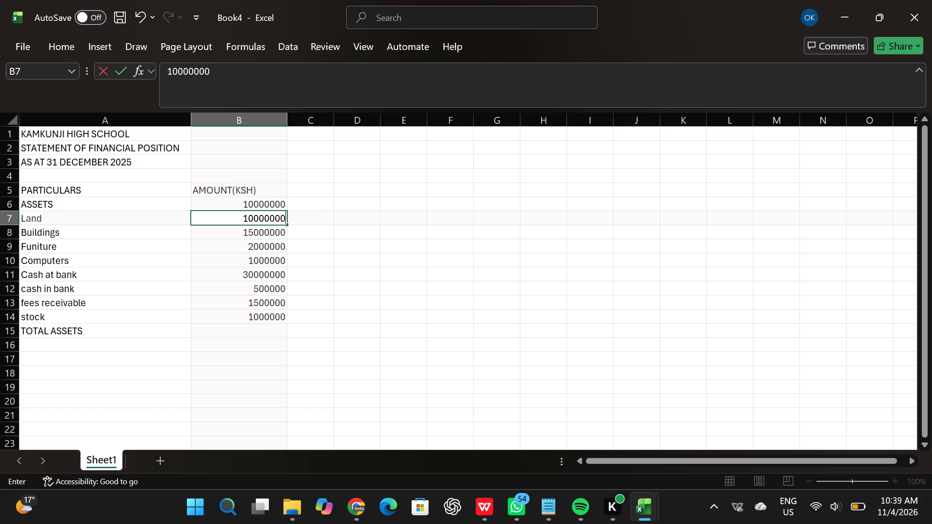
pyautogui.doubleClick(339, 197)
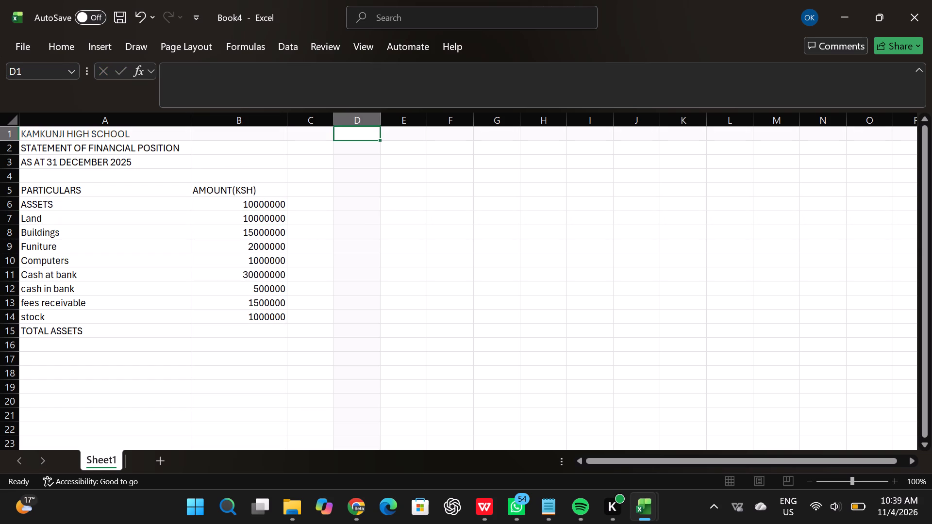
# Clear the amount in cell B6 beside the ASSETS heading.
pyautogui.click(273, 205)
pyautogui.press('BackSpace')
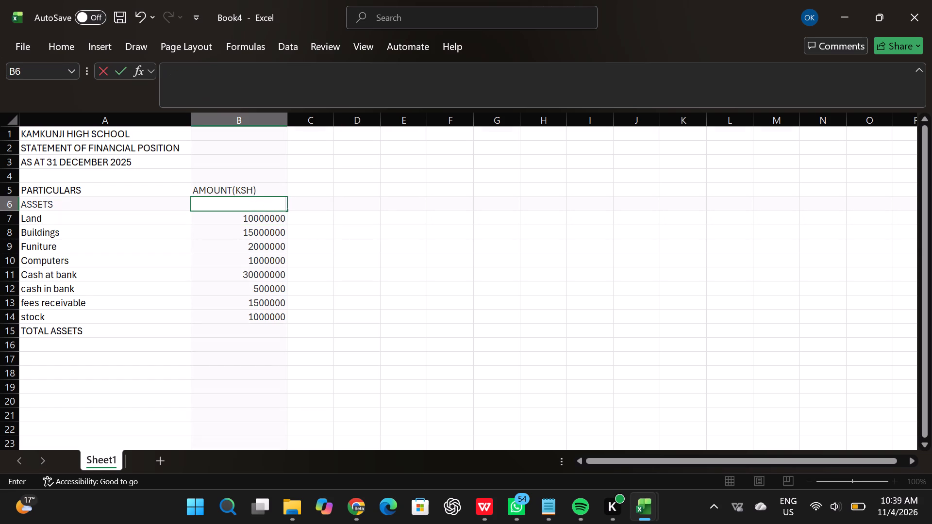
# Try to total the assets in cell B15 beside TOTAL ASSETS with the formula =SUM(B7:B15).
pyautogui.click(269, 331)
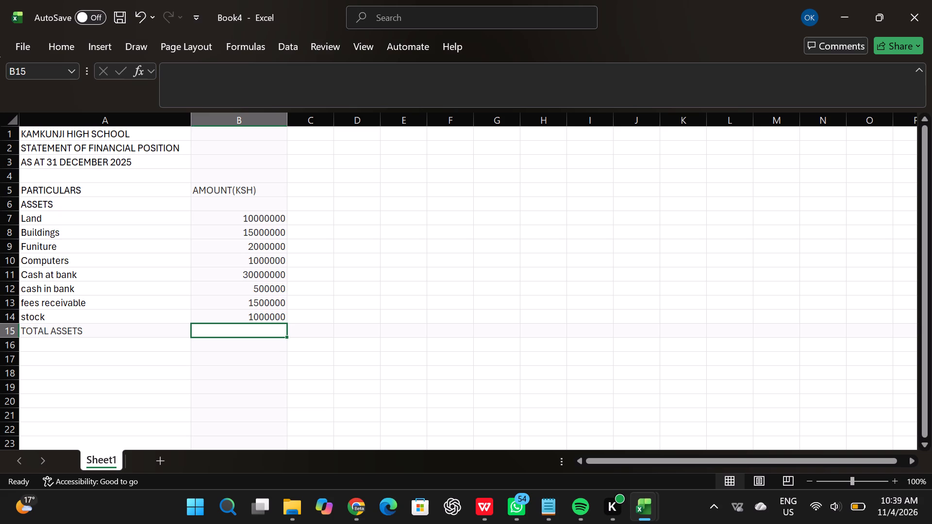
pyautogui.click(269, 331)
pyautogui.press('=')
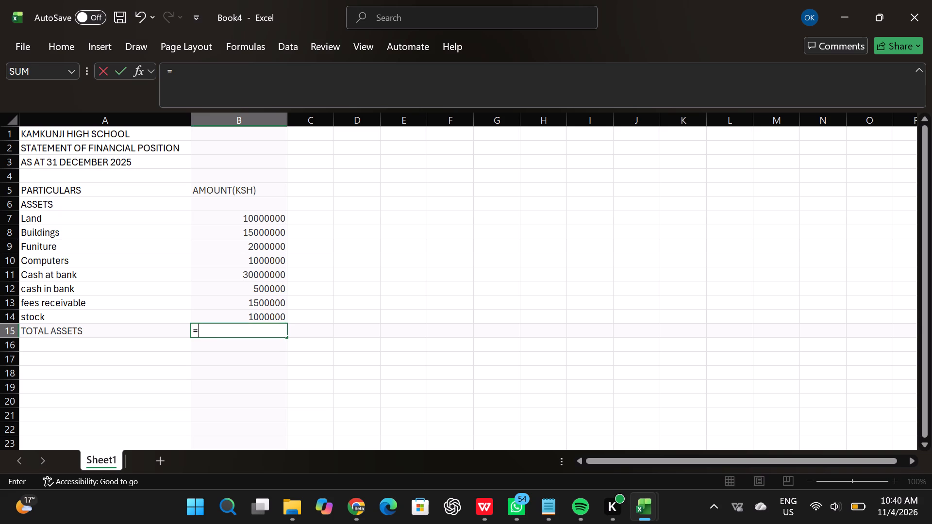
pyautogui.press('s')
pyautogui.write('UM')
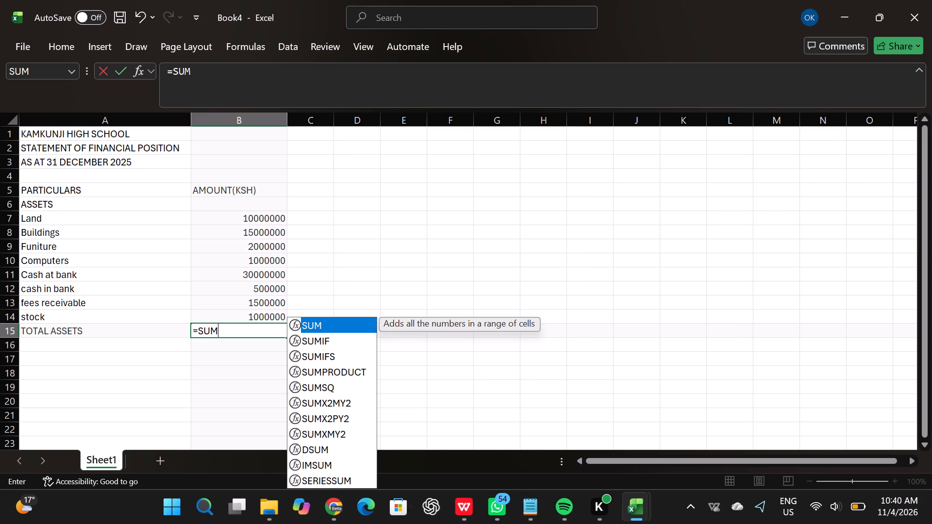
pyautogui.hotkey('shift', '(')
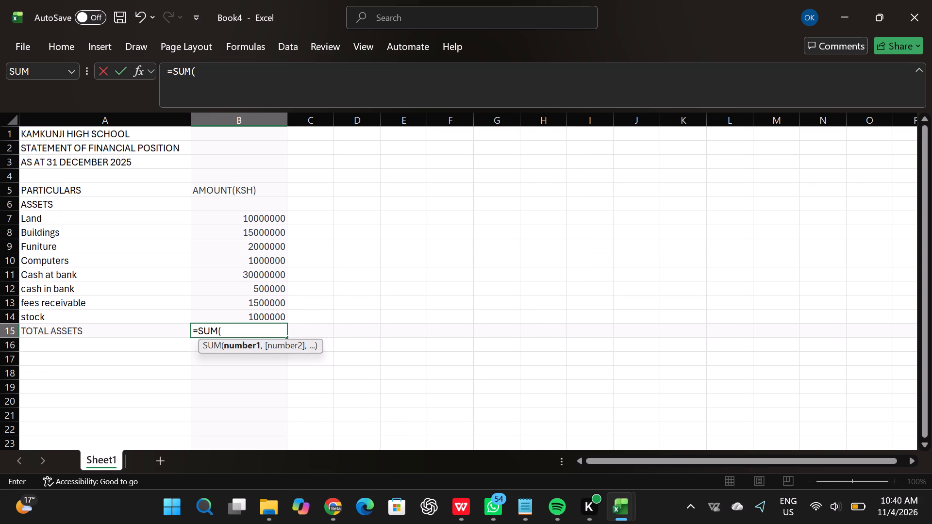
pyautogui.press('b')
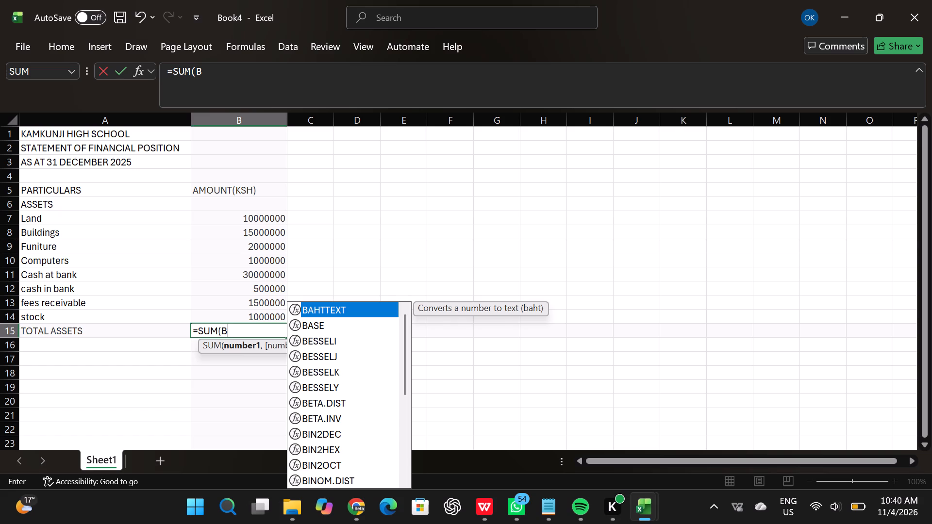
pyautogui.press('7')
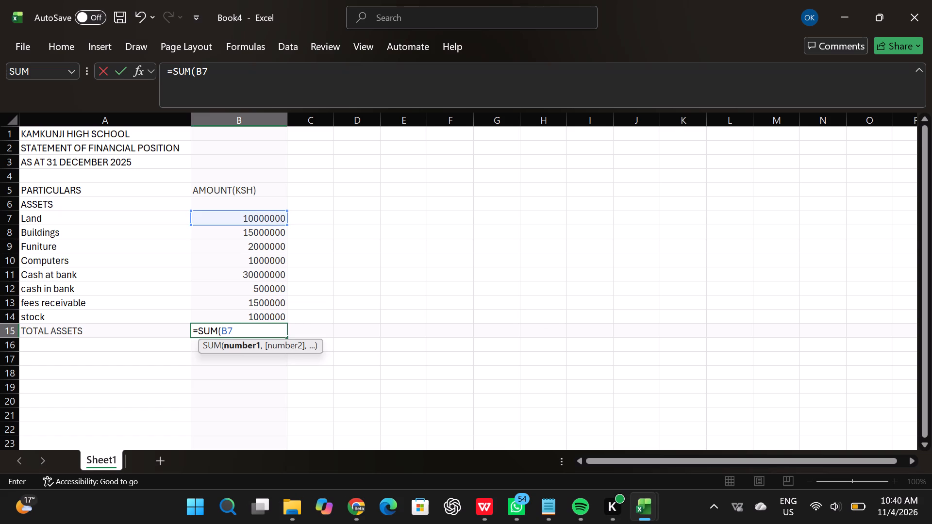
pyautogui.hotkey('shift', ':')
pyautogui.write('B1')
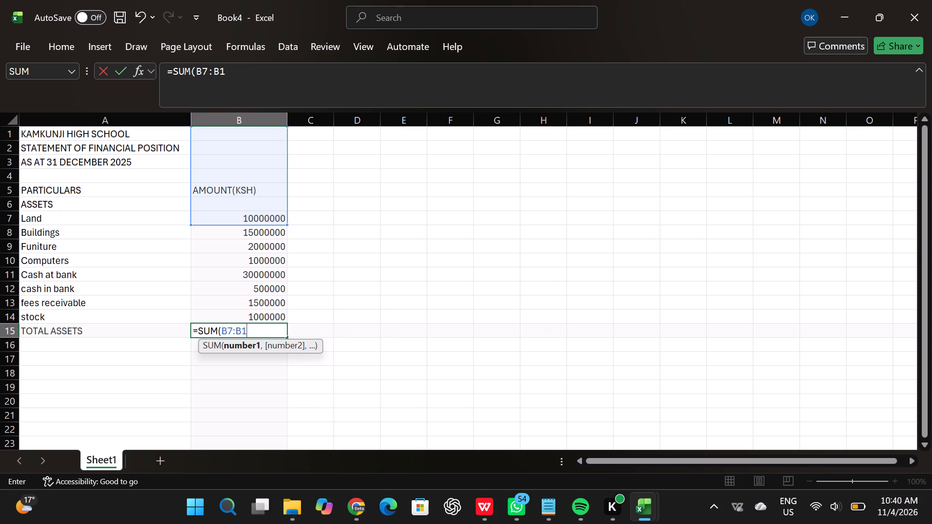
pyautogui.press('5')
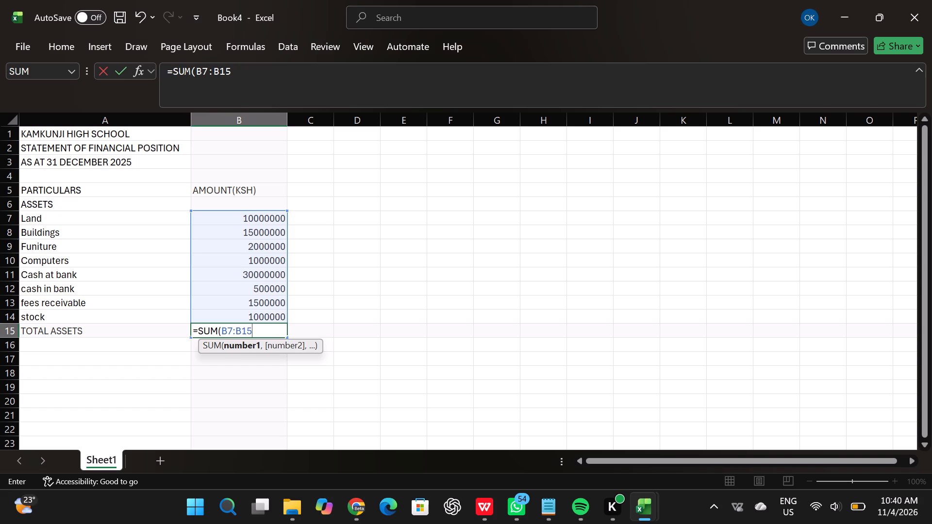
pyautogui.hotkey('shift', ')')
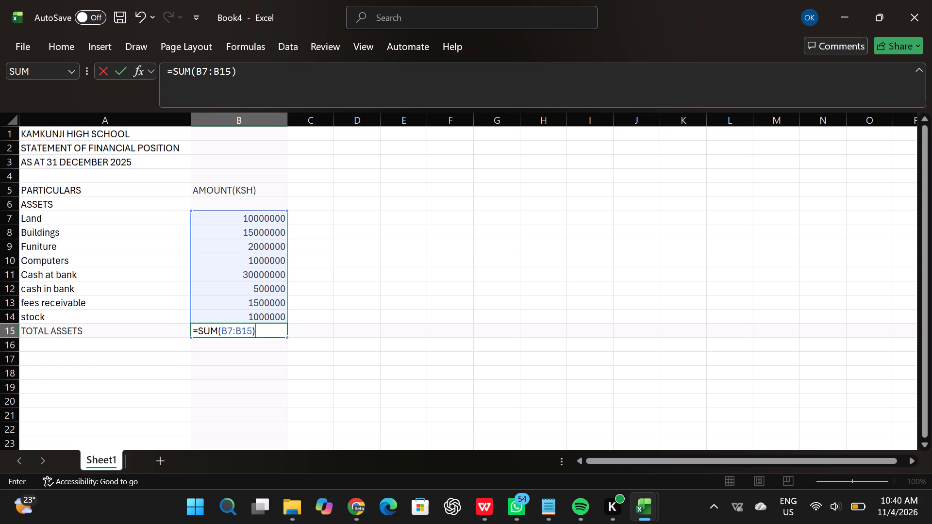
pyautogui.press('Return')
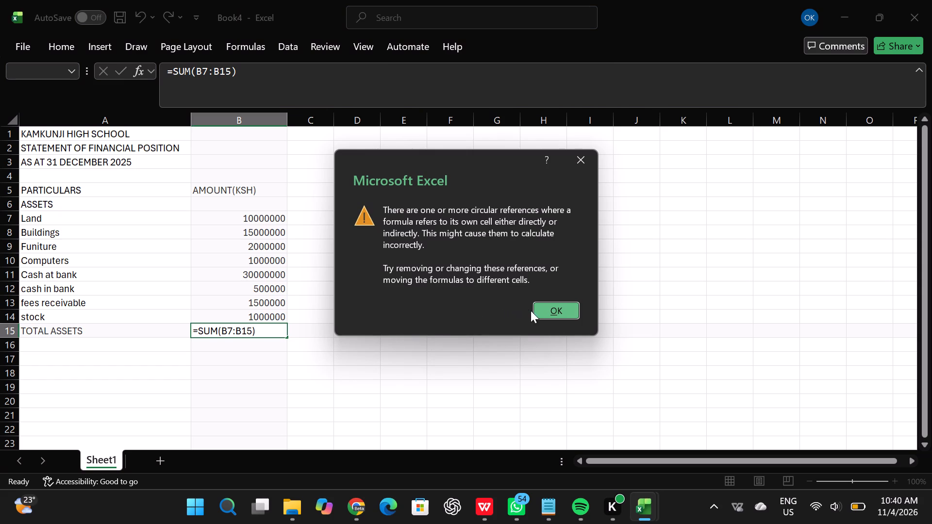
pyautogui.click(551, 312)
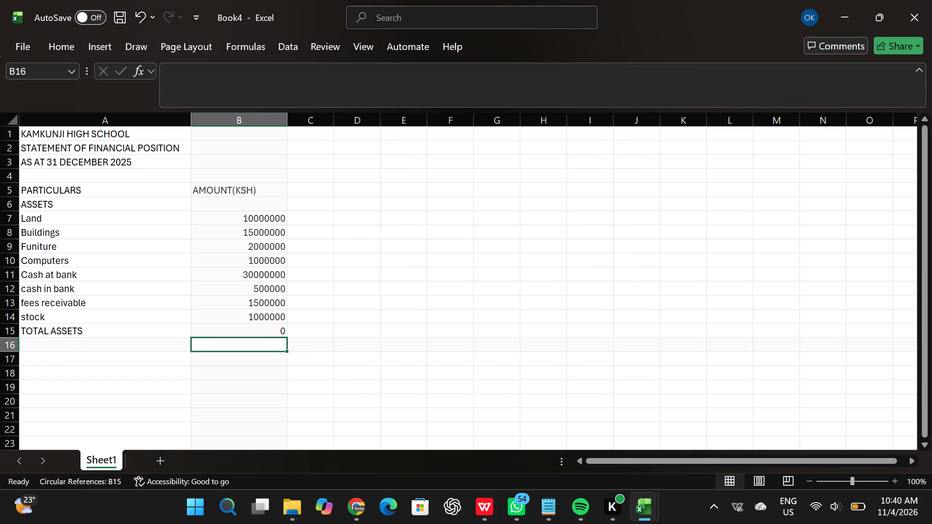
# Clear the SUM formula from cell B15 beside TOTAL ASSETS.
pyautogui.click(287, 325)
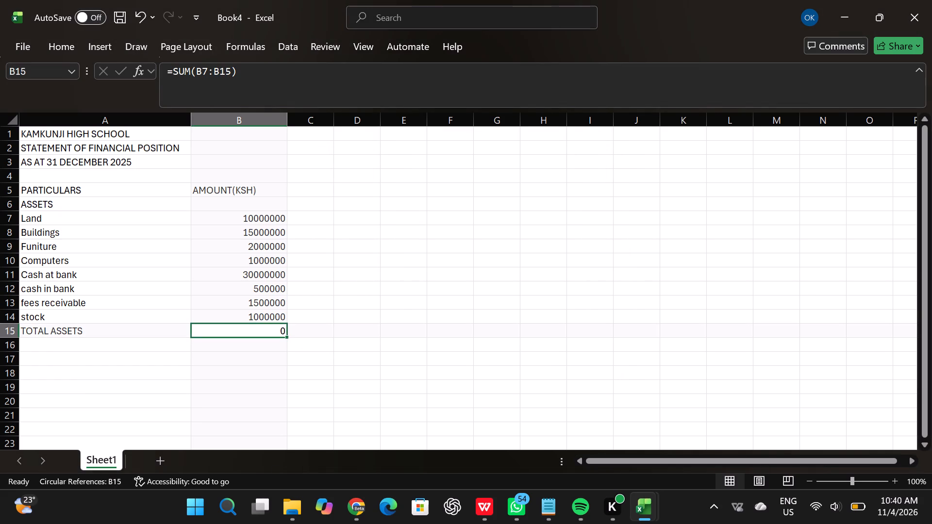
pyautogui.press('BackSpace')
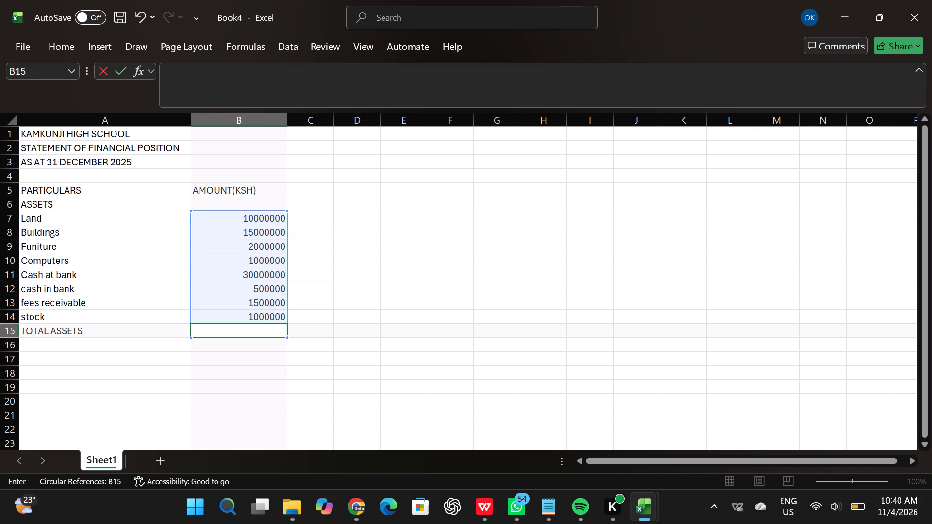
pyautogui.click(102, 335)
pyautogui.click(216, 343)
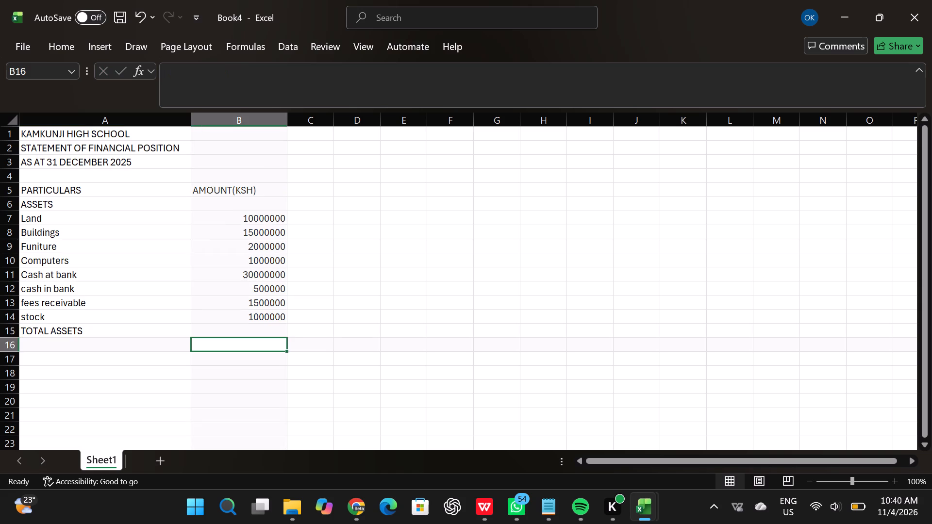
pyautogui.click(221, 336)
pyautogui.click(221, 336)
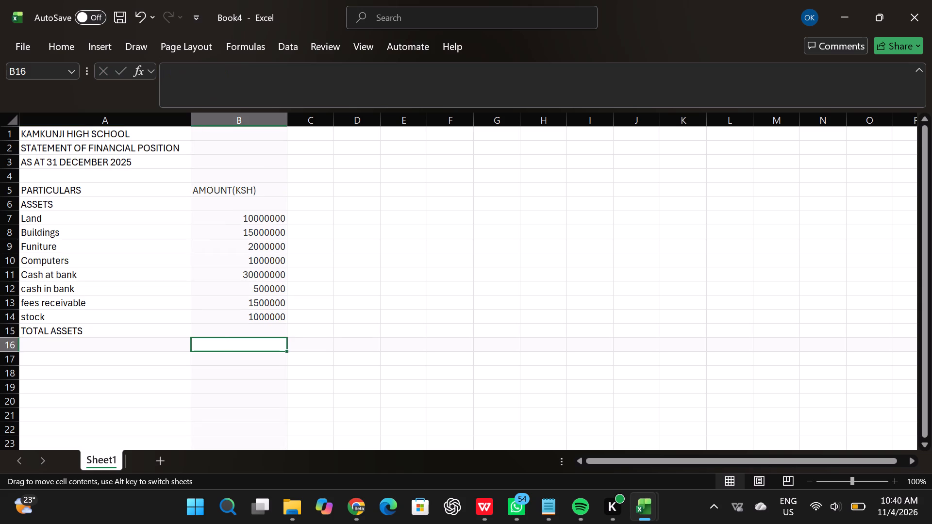
# Total the asset amounts in cell B15 beside TOTAL ASSETS with the formula =SUM(B7:B14).
pyautogui.click(221, 331)
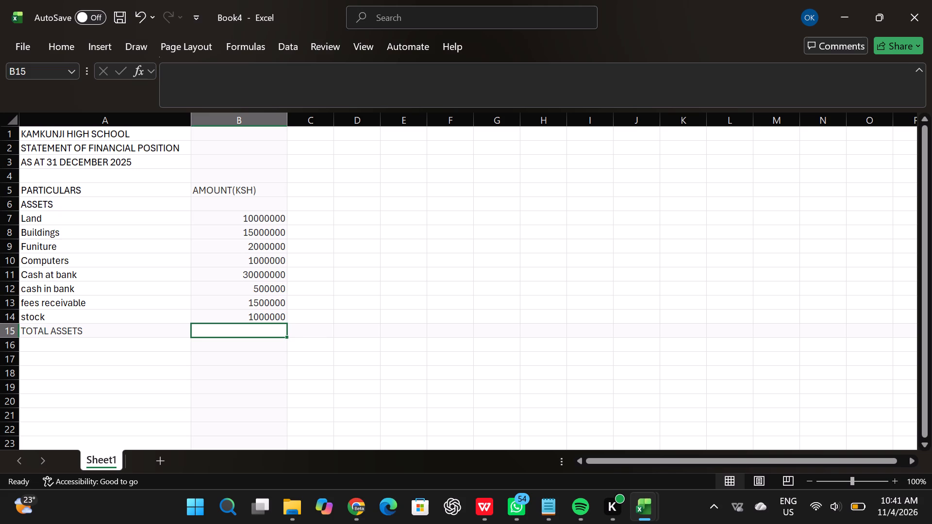
pyautogui.press('=')
pyautogui.press('s')
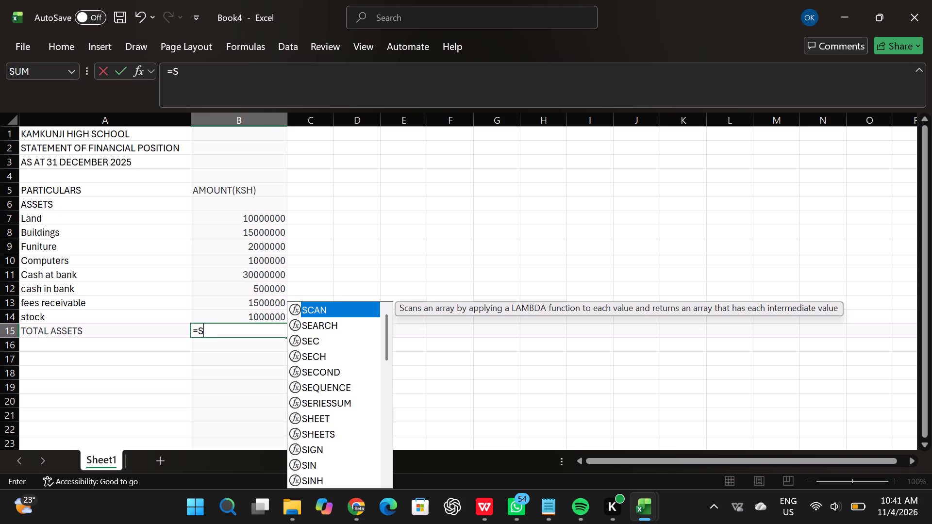
pyautogui.press('u')
pyautogui.press('m')
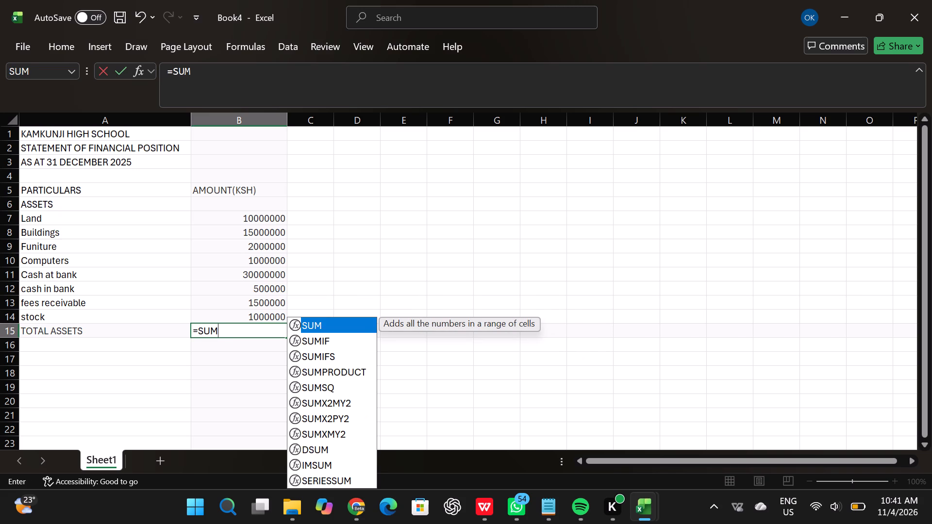
pyautogui.hotkey('shift', '(')
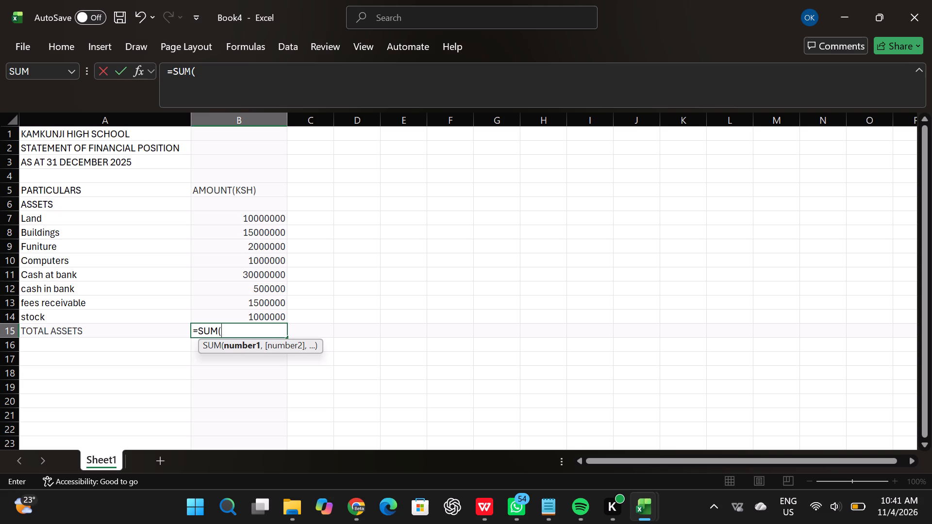
pyautogui.write('B7')
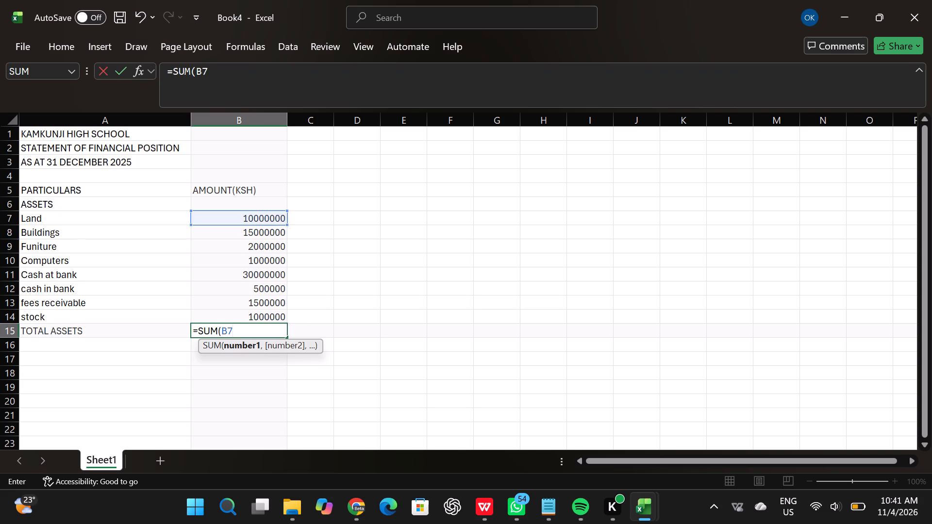
pyautogui.hotkey('shift', ':')
pyautogui.press('b')
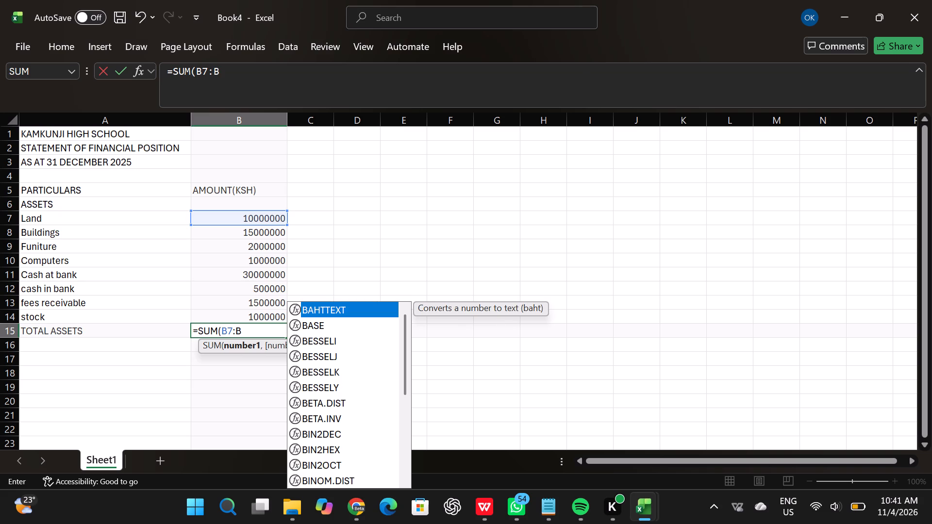
pyautogui.write('14')
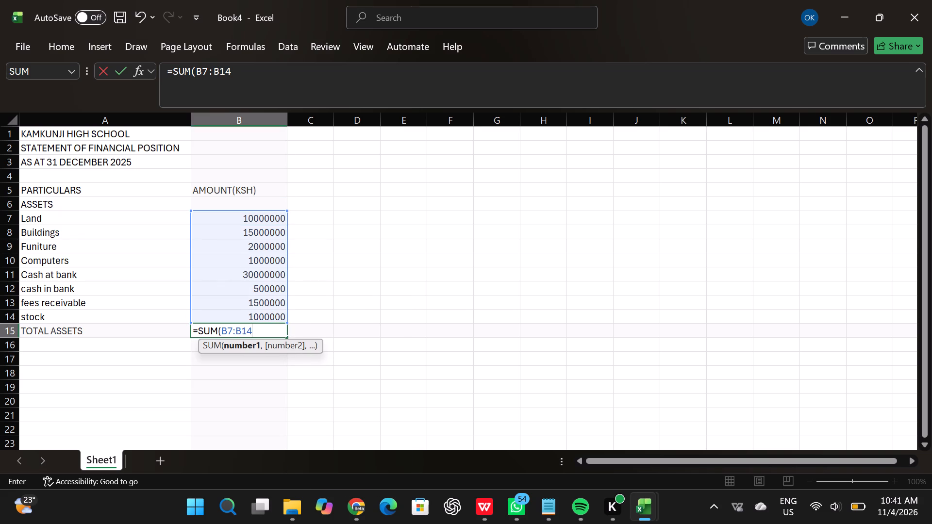
pyautogui.hotkey('shift', ')')
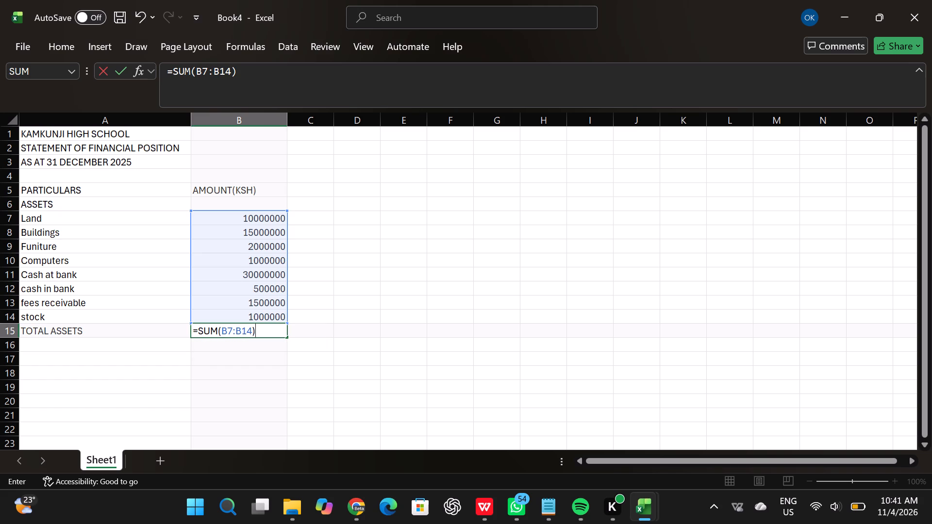
pyautogui.press('Return')
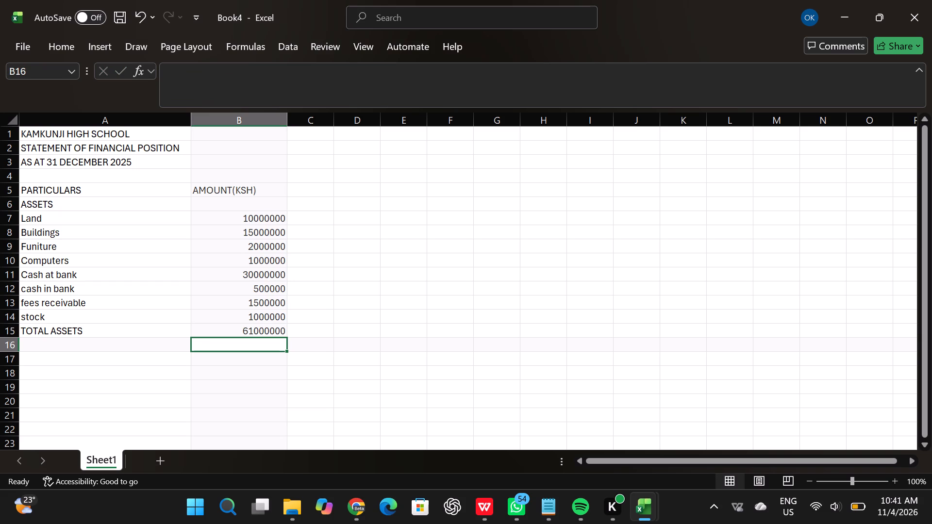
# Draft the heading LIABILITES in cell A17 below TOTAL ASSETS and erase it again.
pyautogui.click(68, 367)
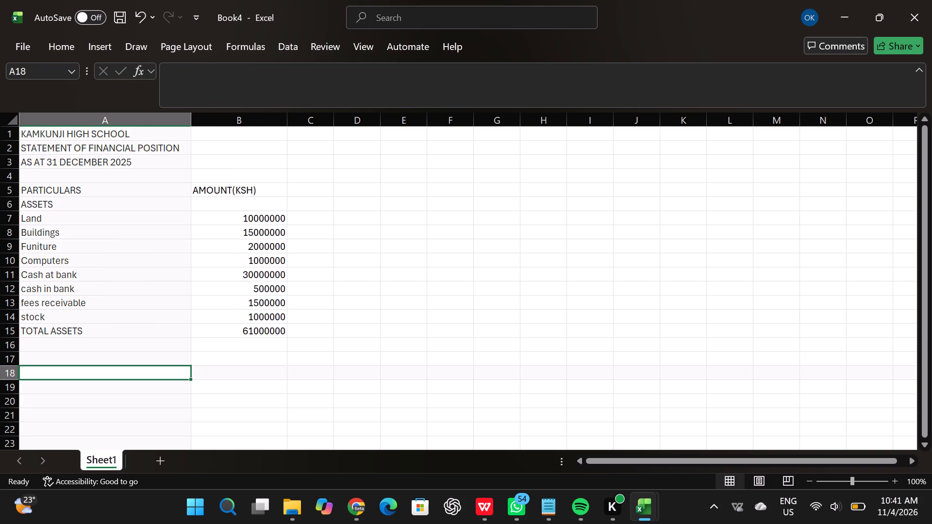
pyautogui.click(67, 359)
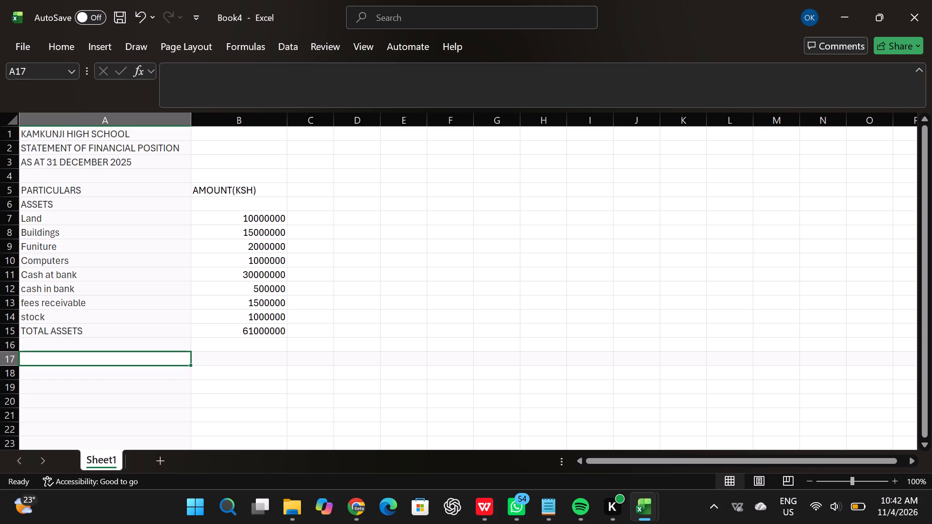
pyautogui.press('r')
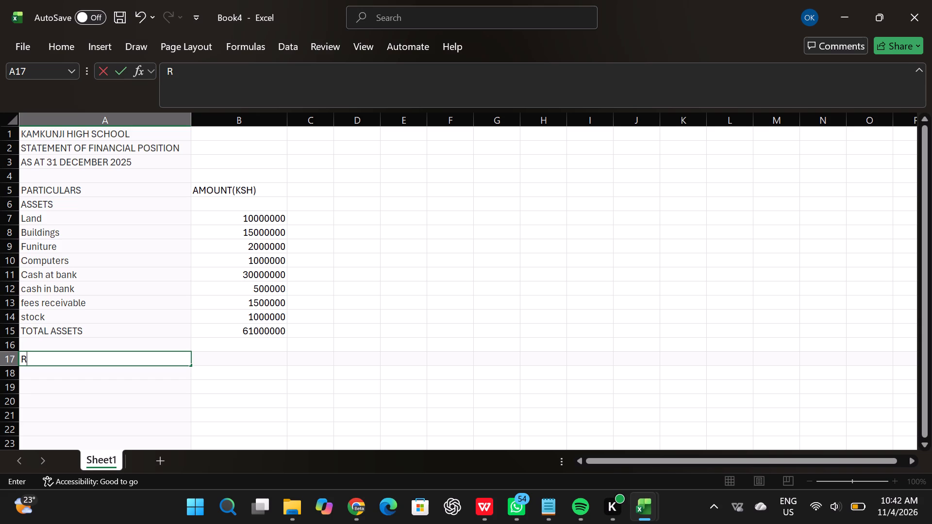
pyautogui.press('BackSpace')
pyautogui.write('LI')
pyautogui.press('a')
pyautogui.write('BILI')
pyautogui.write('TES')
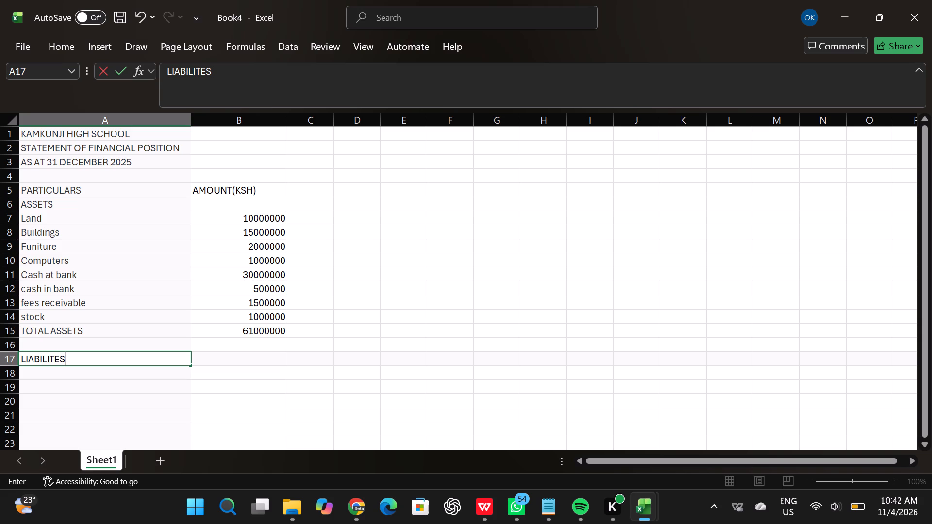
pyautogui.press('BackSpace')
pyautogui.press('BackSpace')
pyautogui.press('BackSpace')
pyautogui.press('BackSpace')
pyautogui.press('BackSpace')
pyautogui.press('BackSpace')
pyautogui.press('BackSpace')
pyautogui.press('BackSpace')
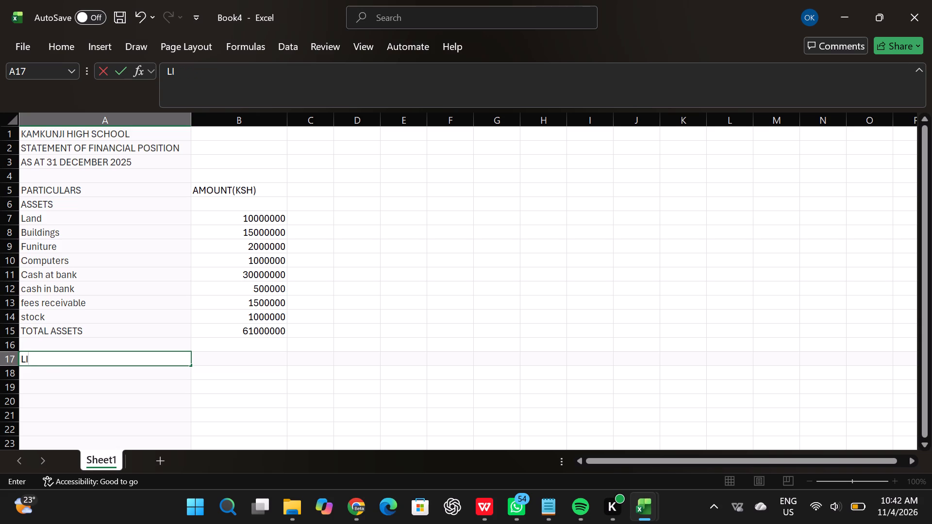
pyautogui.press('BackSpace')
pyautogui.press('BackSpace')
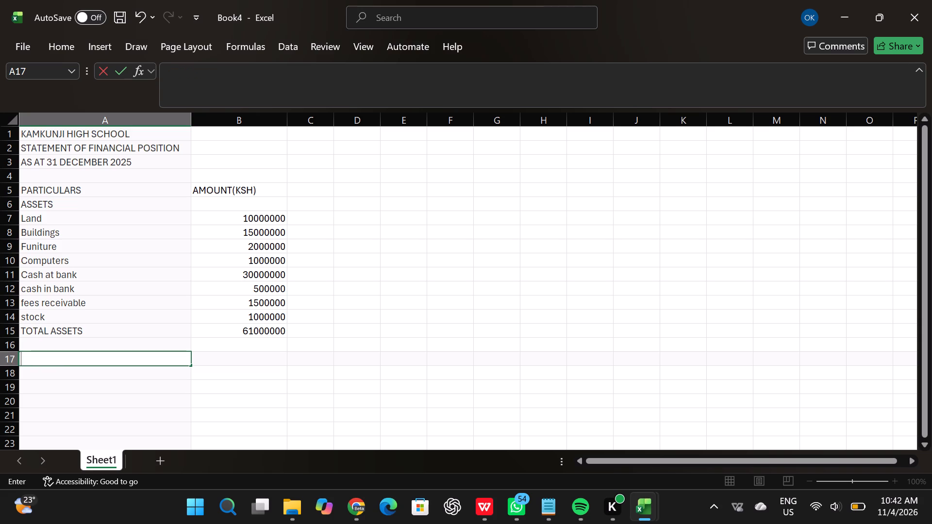
# Enter the column headings PARTICULARS in cell A16 and AMOUNT(KSH) in cell B16, directly below TOTAL ASSETS.
pyautogui.click(64, 348)
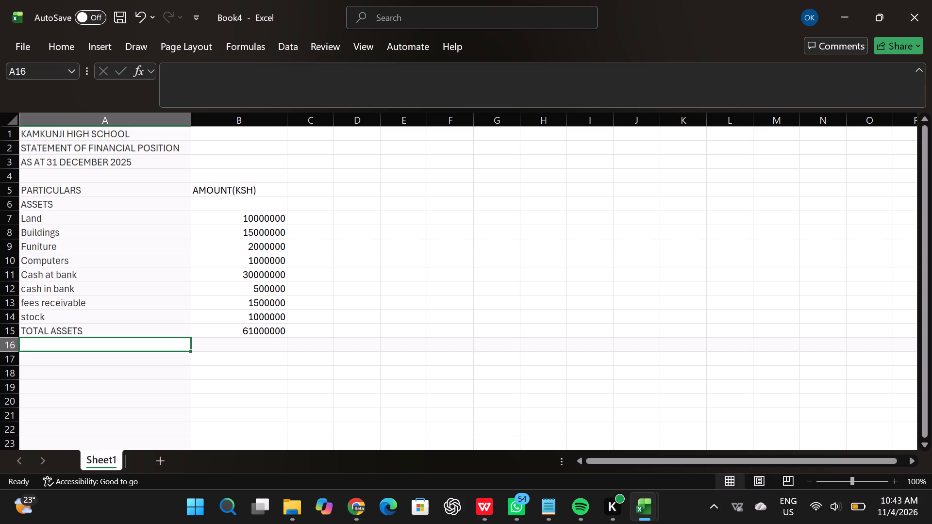
pyautogui.press('p')
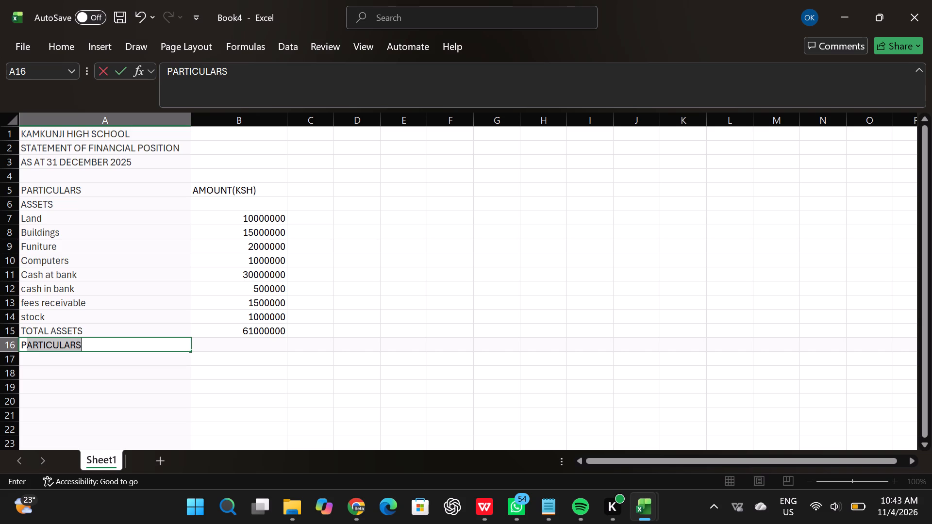
pyautogui.press('Return')
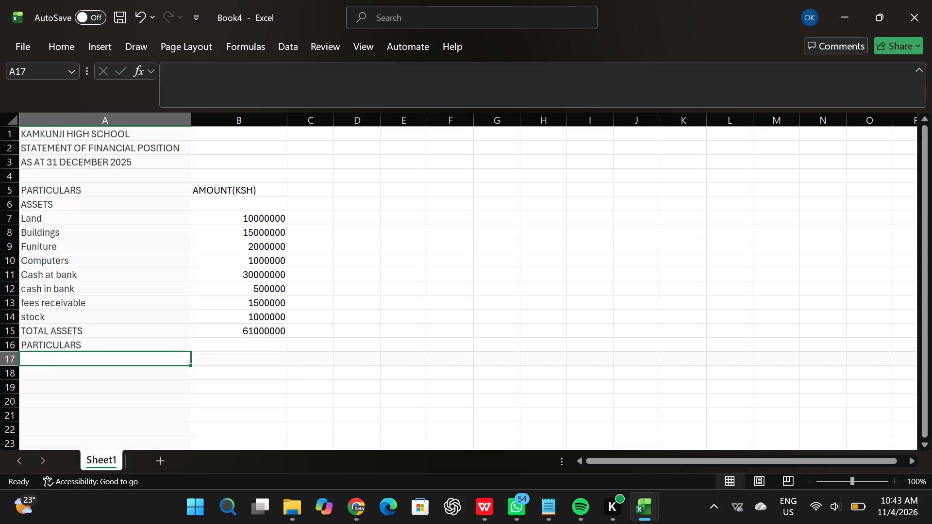
pyautogui.click(232, 344)
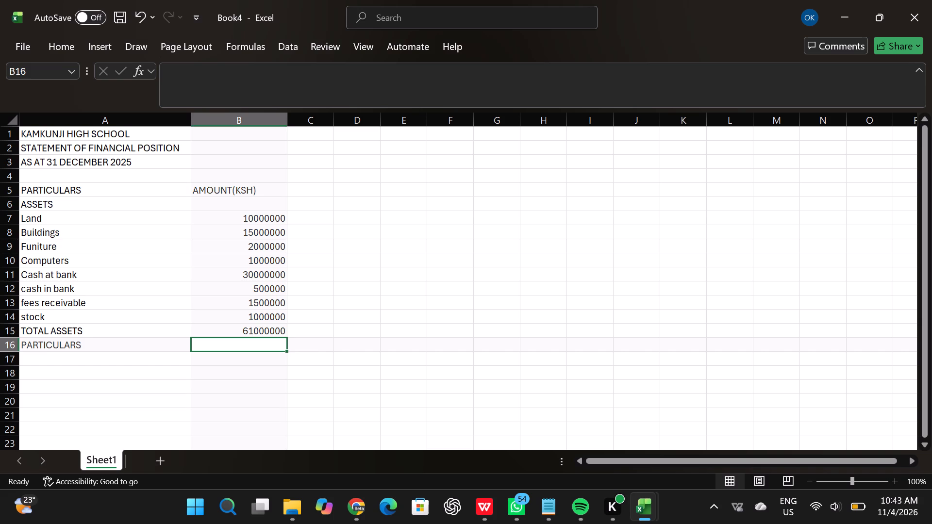
pyautogui.press('a')
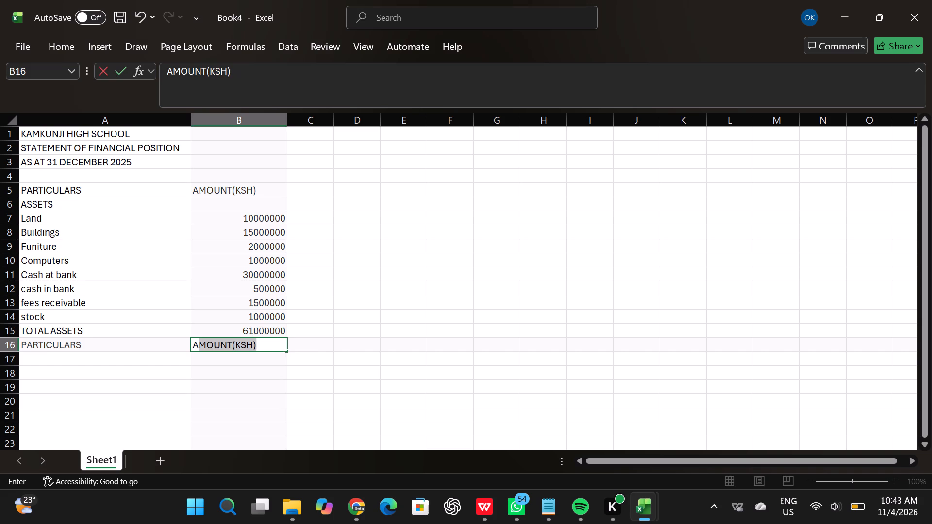
pyautogui.press('Return')
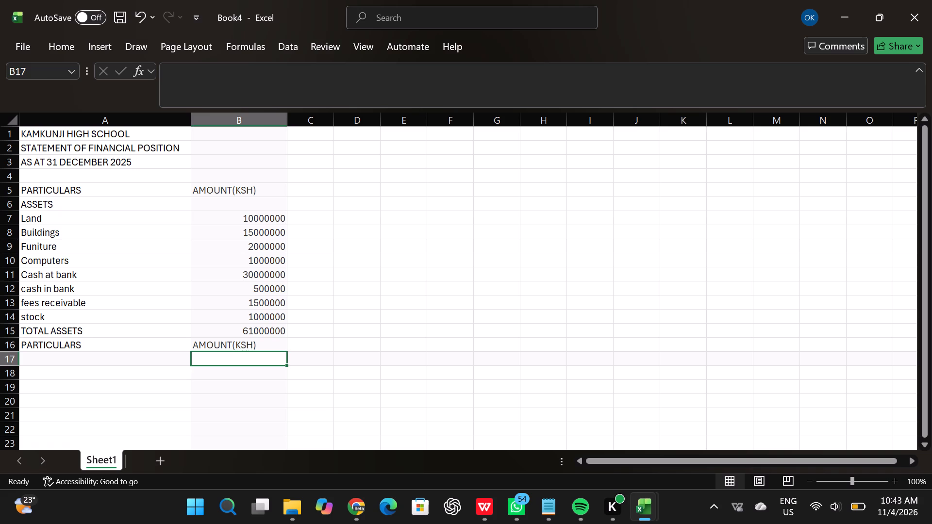
# Enter the section heading LIABILITIES in cell A17 below the second PARTICULARS heading.
pyautogui.click(60, 365)
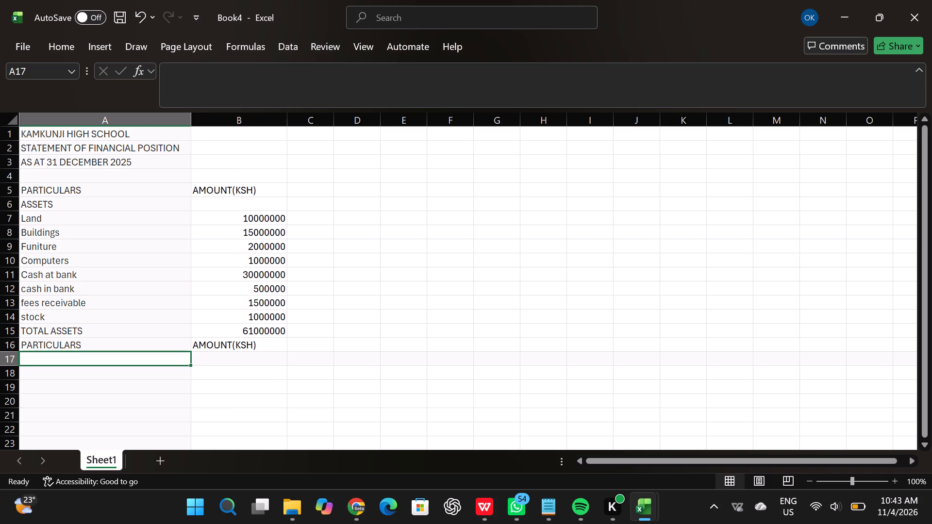
pyautogui.write('LI')
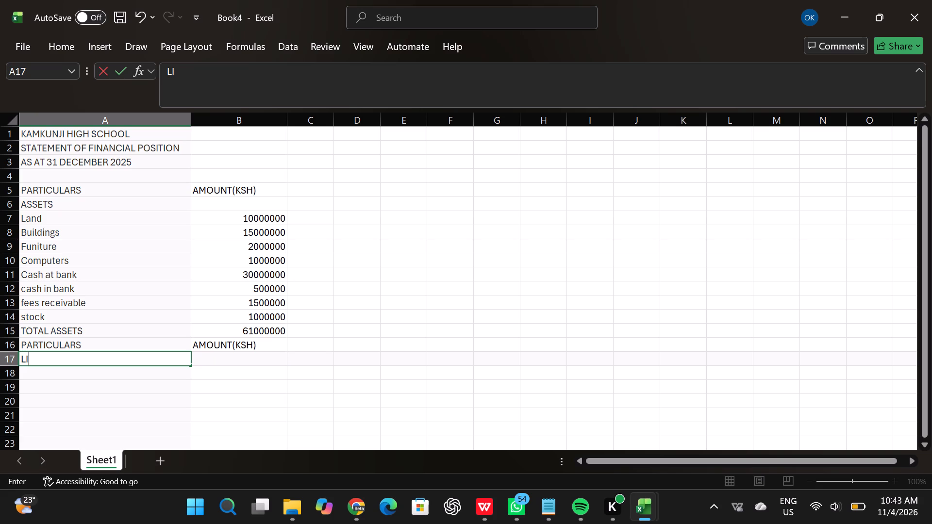
pyautogui.write('ABI')
pyautogui.write('LI')
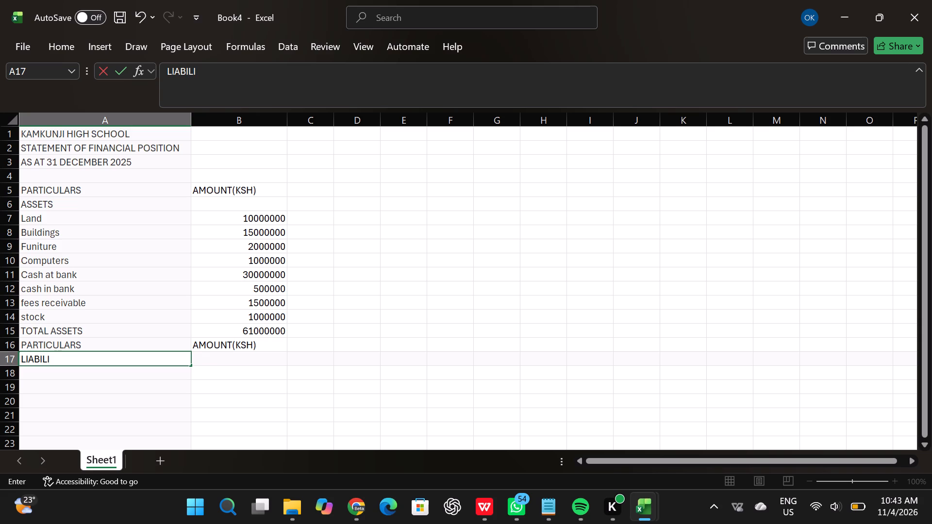
pyautogui.write('TIES')
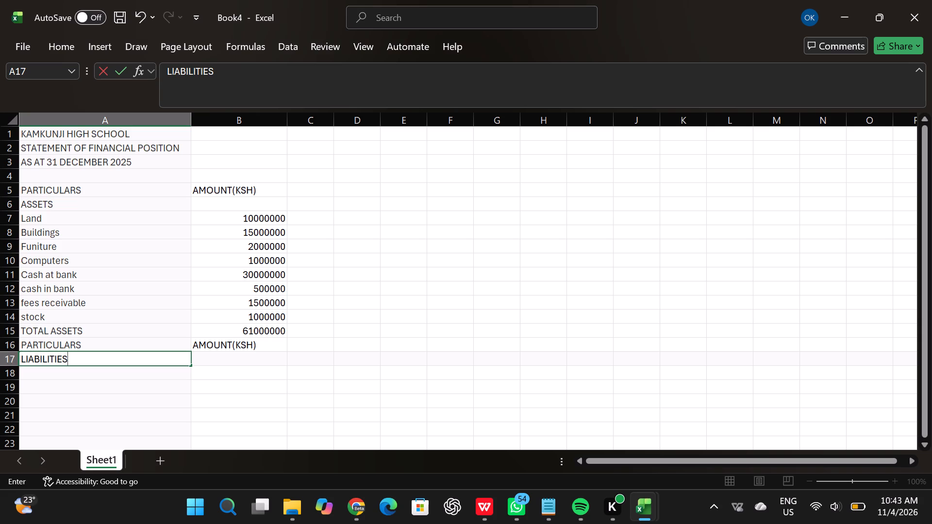
# Enter Suppliers as the first liability item in cell A18 under LIABILITIES.
pyautogui.click(62, 373)
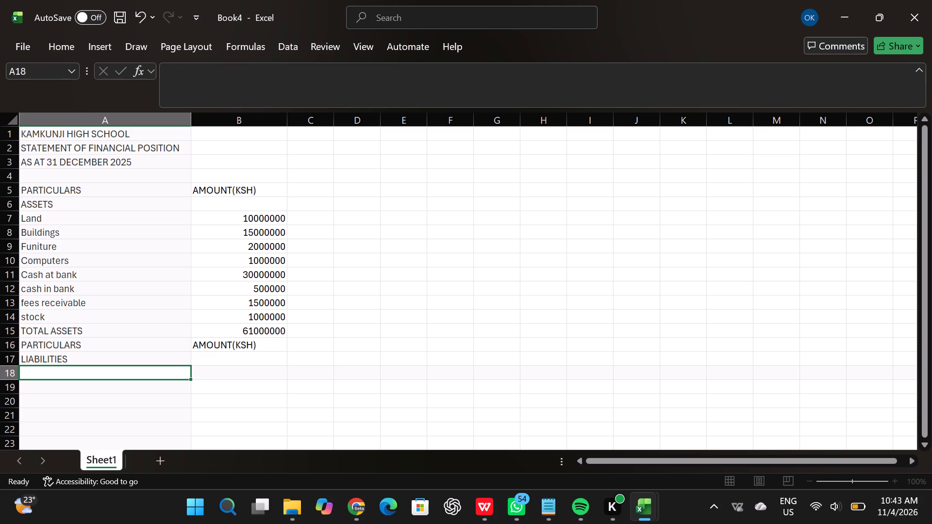
pyautogui.hotkey('shift', 's')
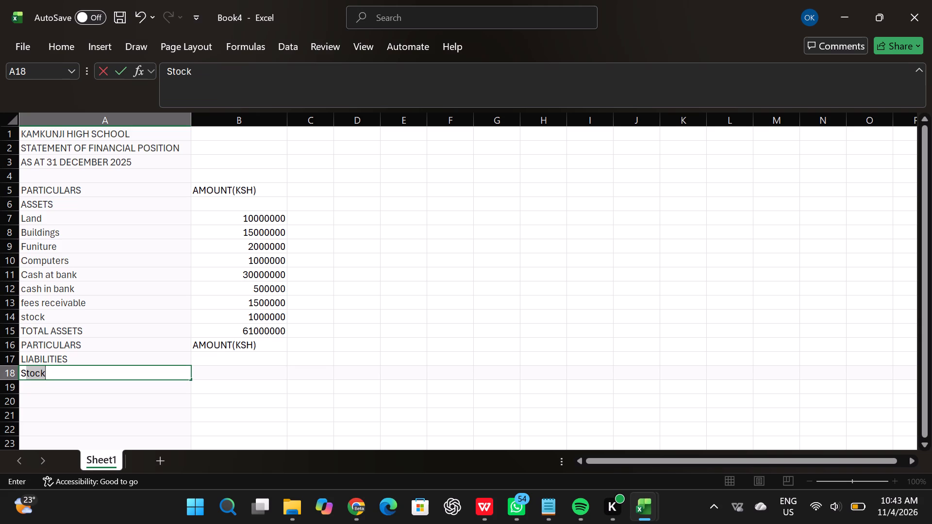
pyautogui.press('u')
pyautogui.press('p')
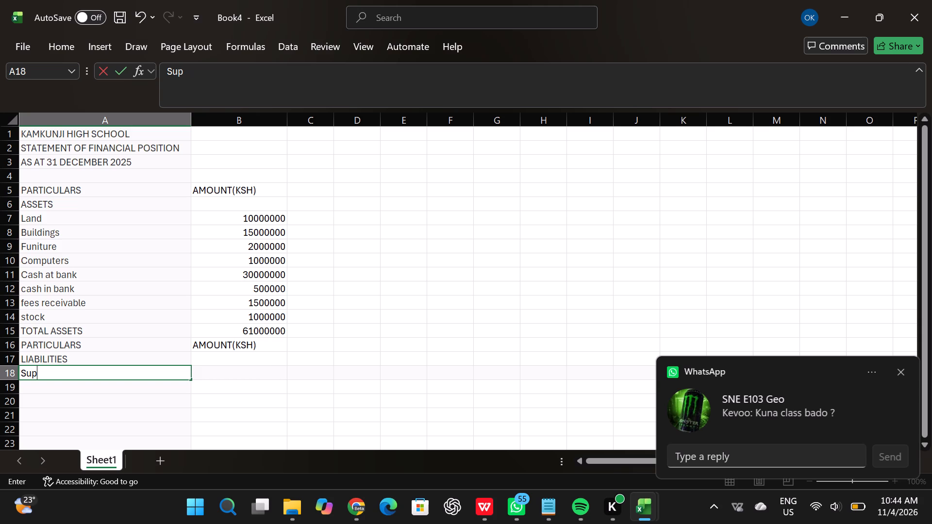
pyautogui.press('p')
pyautogui.write('lie')
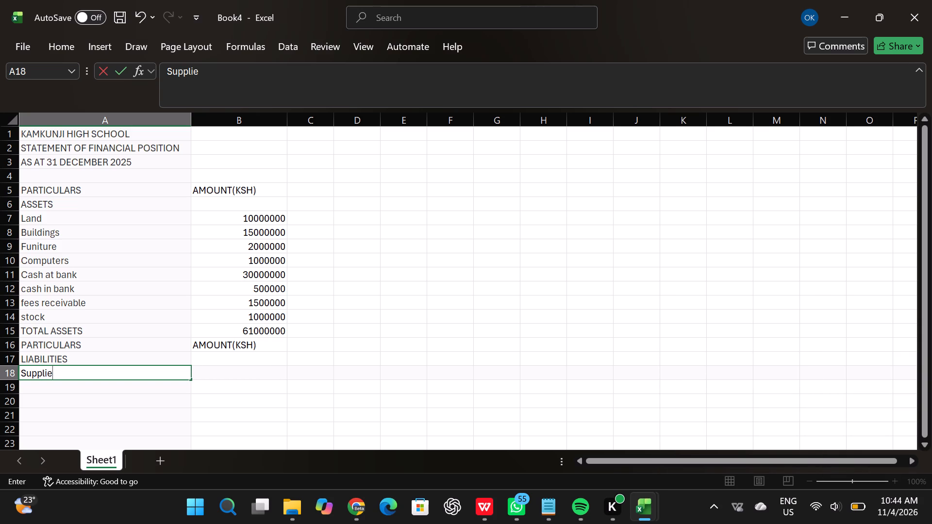
pyautogui.press('r')
pyautogui.press('s')
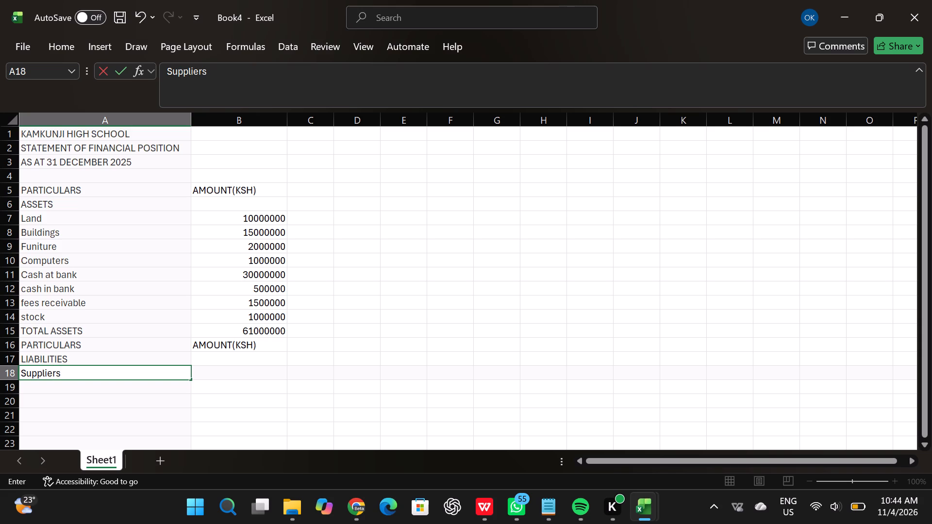
# Enter Electricity bills as a liability item in cell A19 below Suppliers.
pyautogui.click(55, 389)
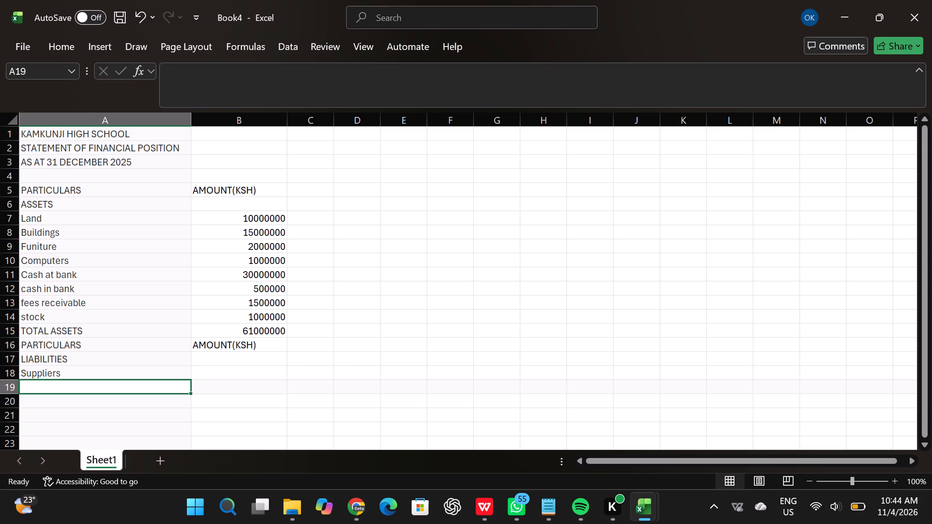
pyautogui.hotkey('shift', 'e')
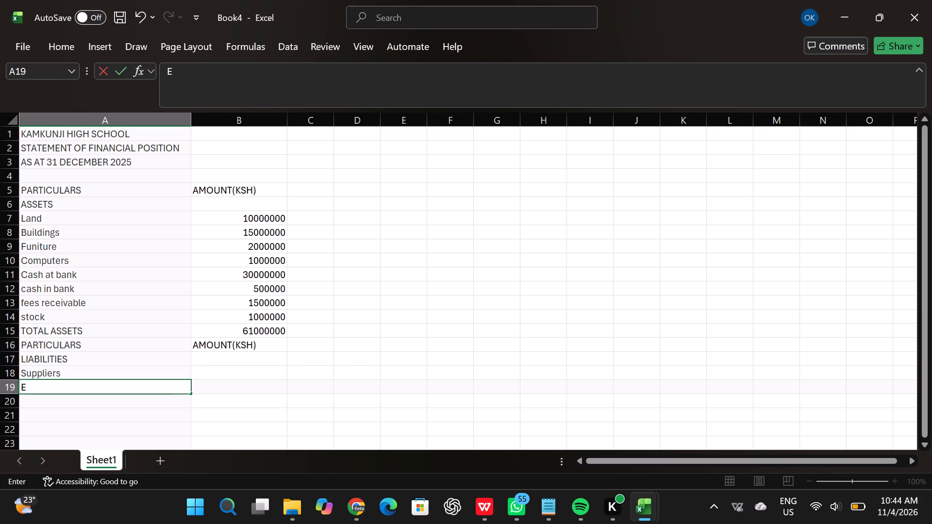
pyautogui.write('lect')
pyautogui.write('ric')
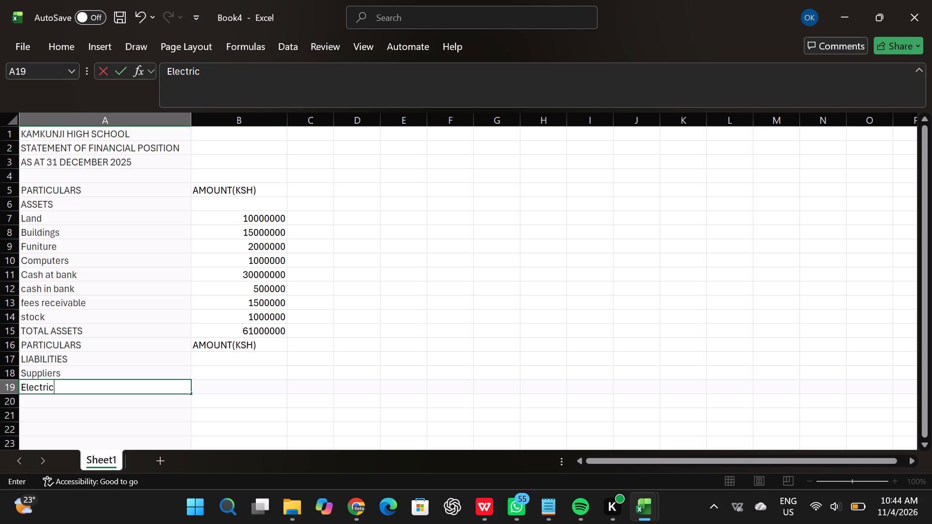
pyautogui.press('t')
pyautogui.press('BackSpace')
pyautogui.write('ity')
pyautogui.press('space')
pyautogui.write('bill')
pyautogui.press('s')
# Enter water bills as a liability item in cell A20 below Electricity bills.
pyautogui.click(36, 397)
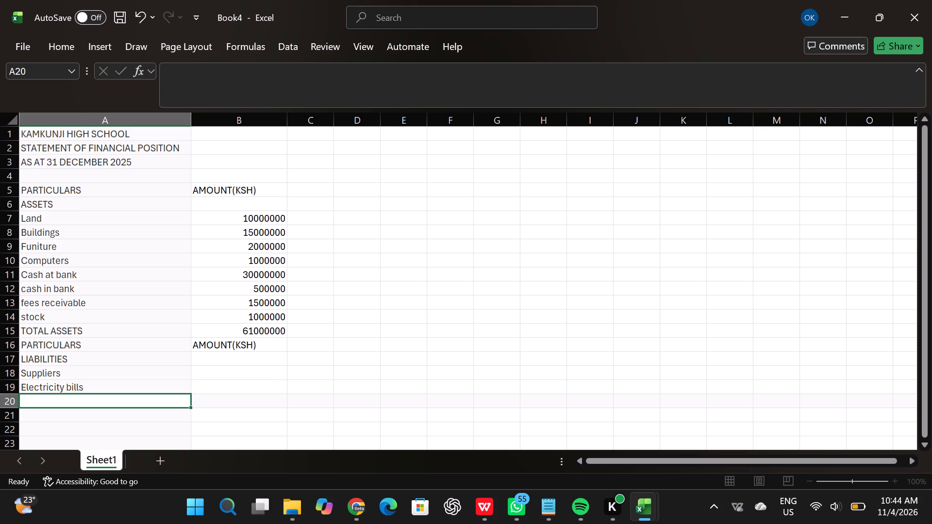
pyautogui.write('wa')
pyautogui.write('ter')
pyautogui.press('space')
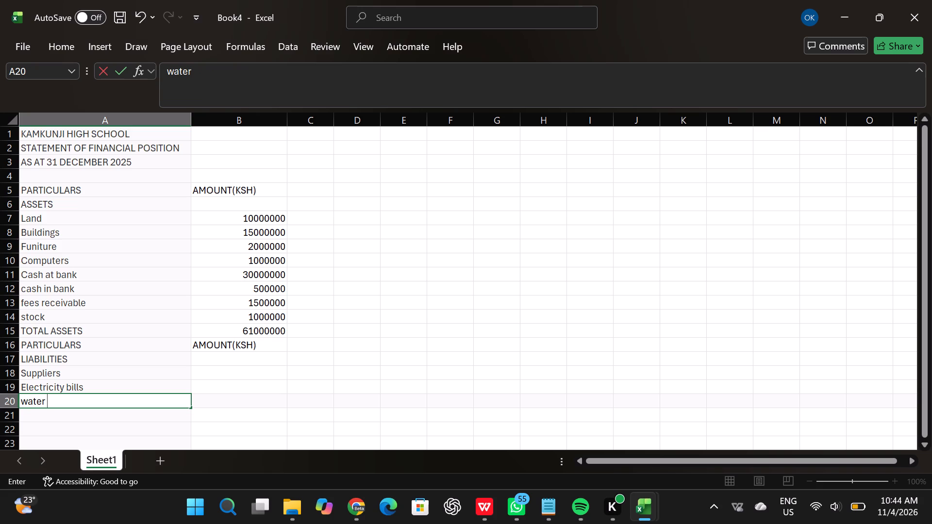
pyautogui.write('bi')
pyautogui.write('lls')
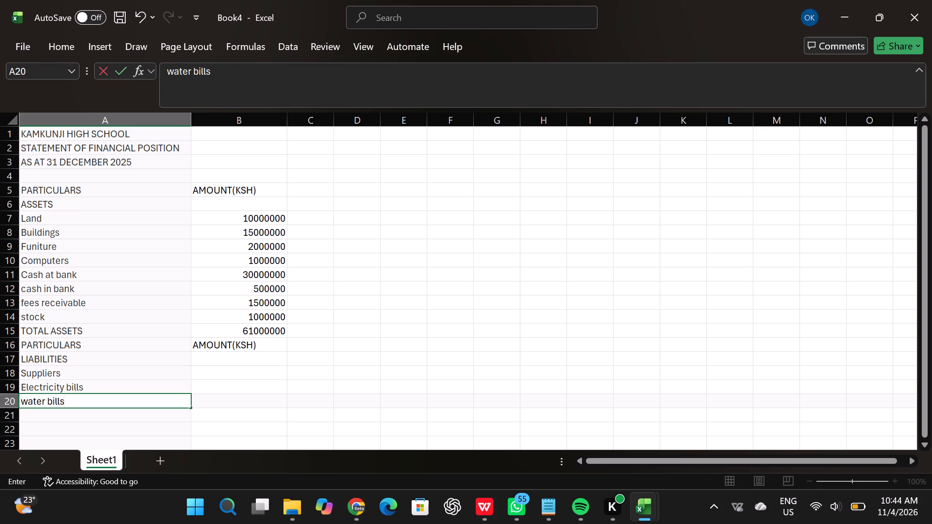
# Enter Staff payments as a liability item in cell A21 below water bills.
pyautogui.click(32, 413)
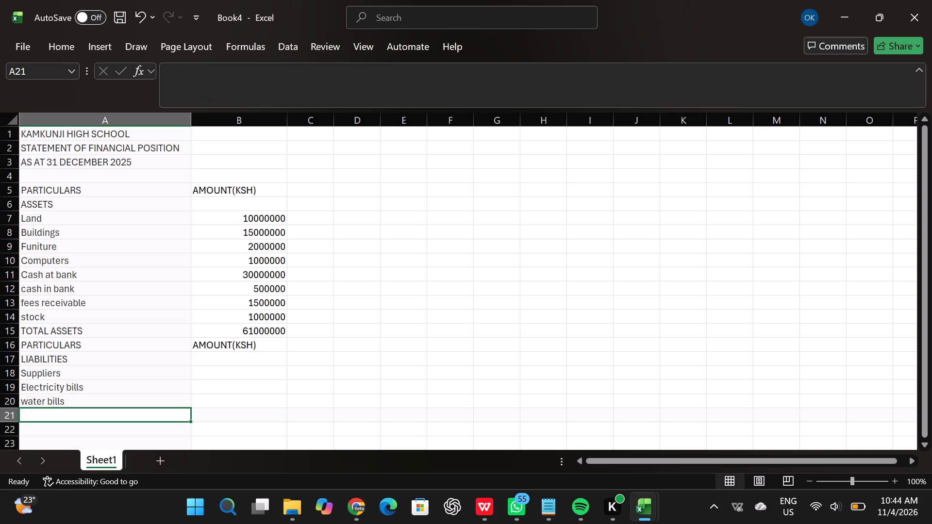
pyautogui.write('Ss')
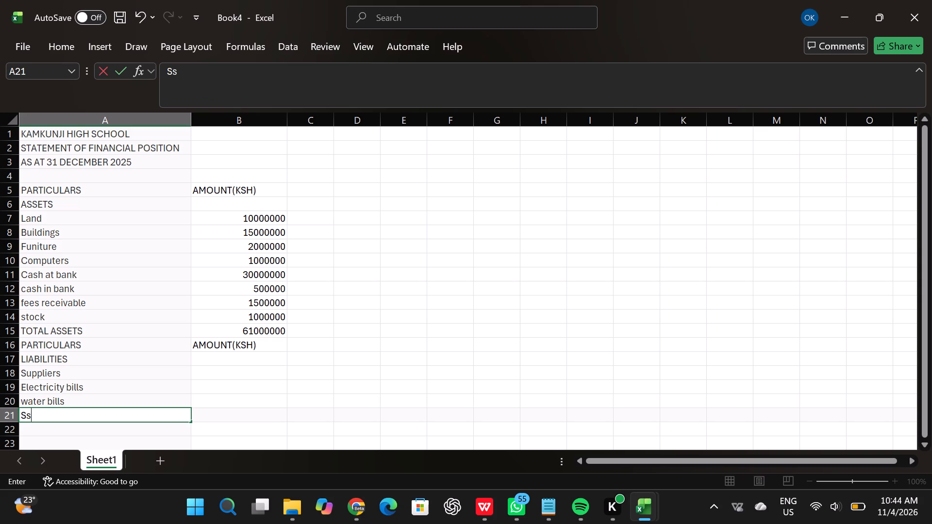
pyautogui.press('BackSpace')
pyautogui.press('a')
pyautogui.press('BackSpace')
pyautogui.write('taff')
pyautogui.press('space')
pyautogui.write('payme')
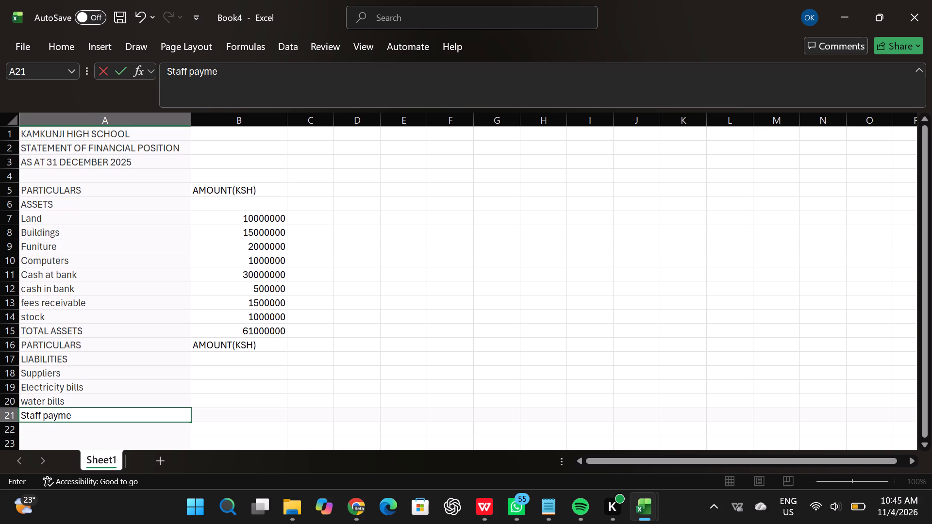
pyautogui.write('nts')
# Extend the Staff payments label in cell A21 so it reads Staff payments payable.
pyautogui.press('space')
pyautogui.write('pay')
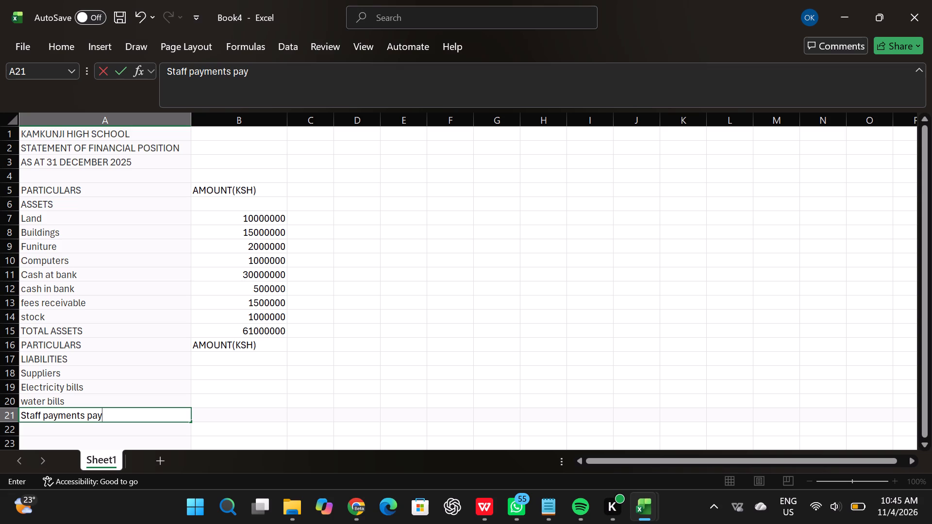
pyautogui.write('able')
pyautogui.press('space')
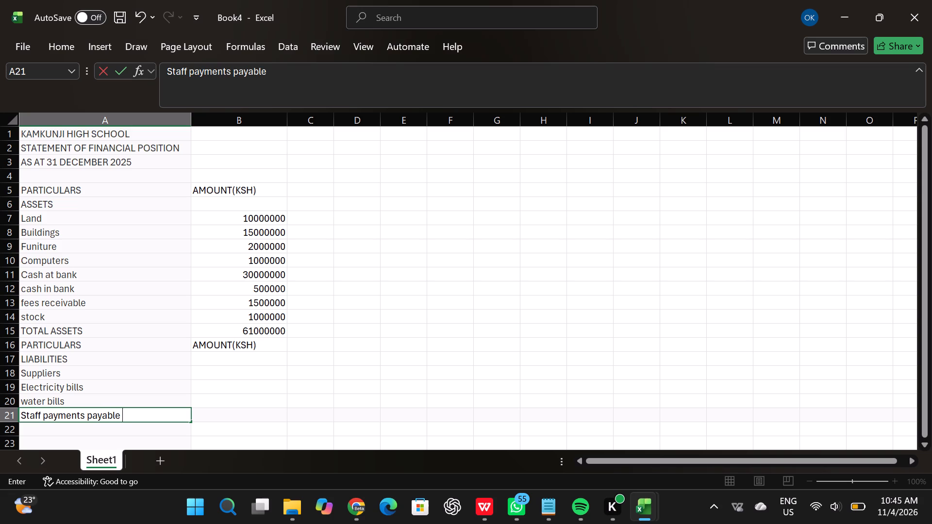
pyautogui.click(37, 423)
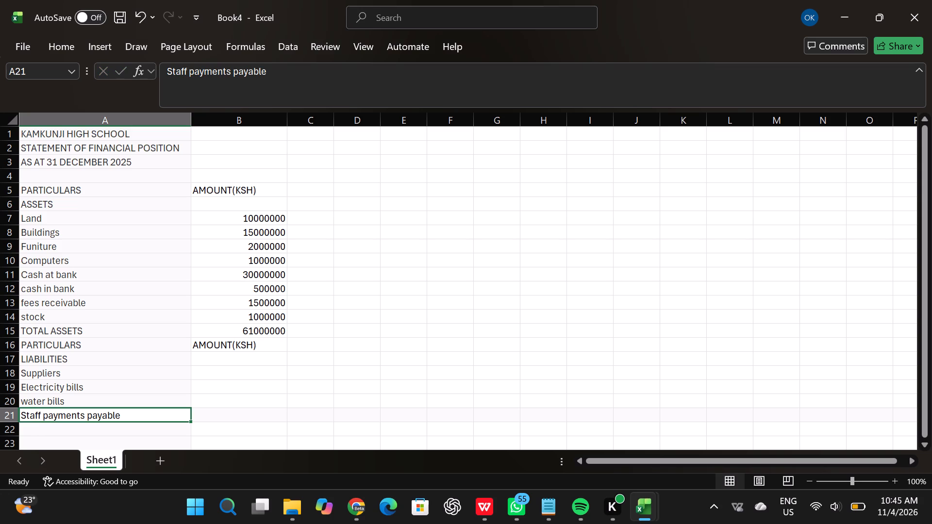
# Enter Bank loan as a liability item in cell A22 below Staff payments payable.
pyautogui.click(37, 441)
pyautogui.click(39, 428)
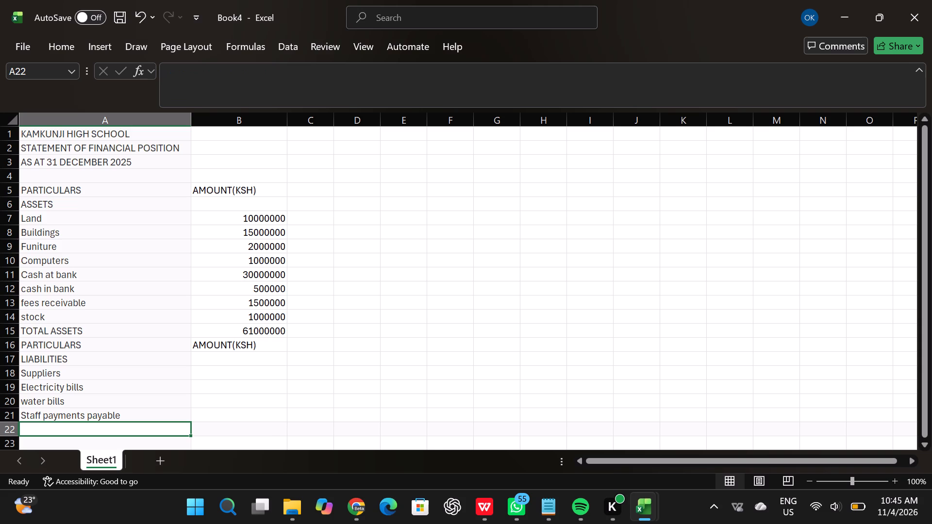
pyautogui.press('b')
pyautogui.press('BackSpace')
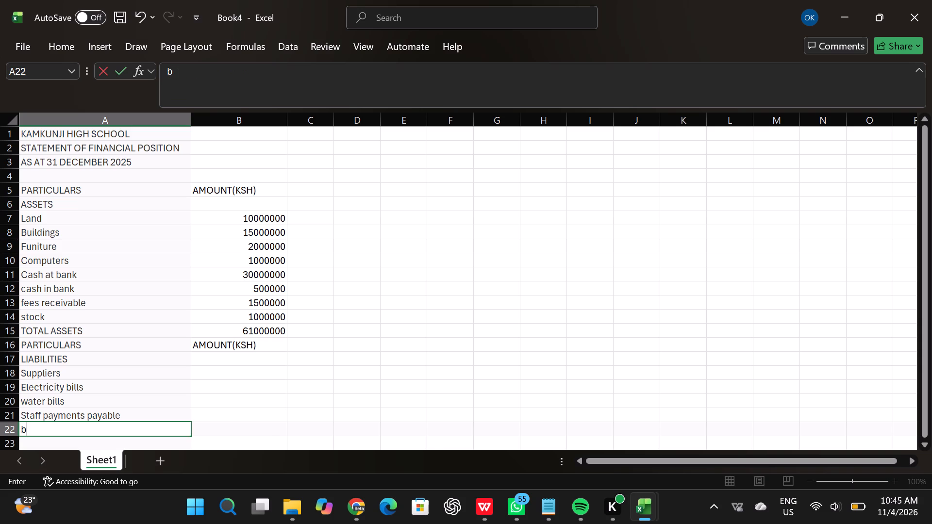
pyautogui.hotkey('shift', 'b')
pyautogui.press('BackSpace')
pyautogui.press('BackSpace')
pyautogui.hotkey('shift', 'b')
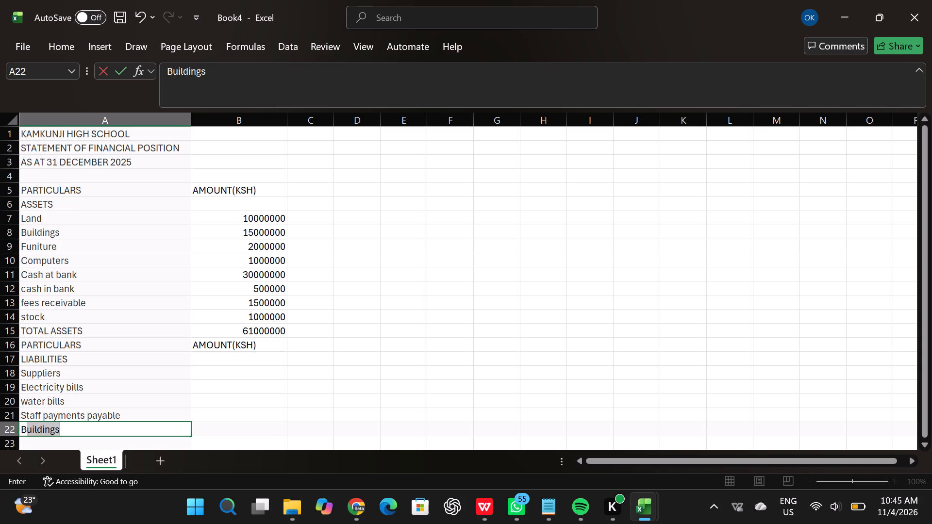
pyautogui.press('a')
pyautogui.write('nk')
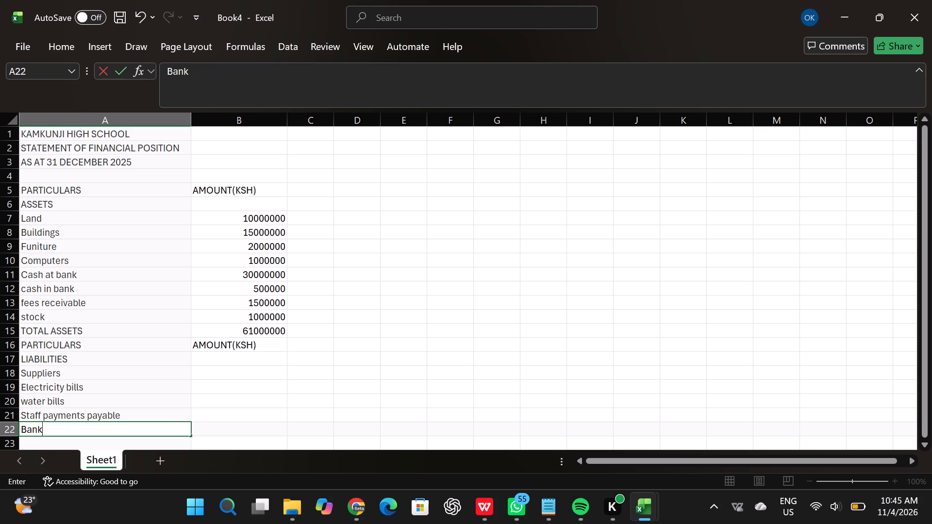
pyautogui.press('space')
pyautogui.write('loan')
# Enter the label TOTAL LIABILITIES in cell A23 below Bank loan.
pyautogui.scroll(-1, 39, 433)
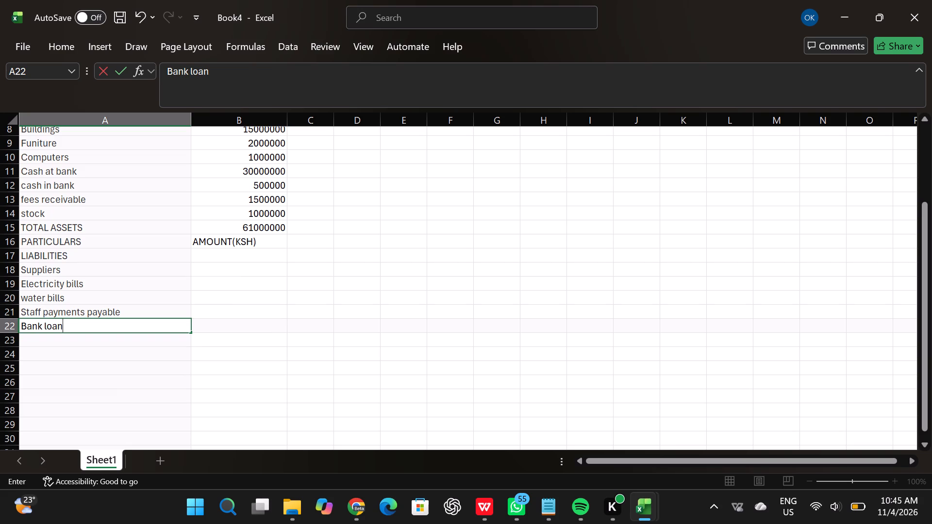
pyautogui.click(42, 349)
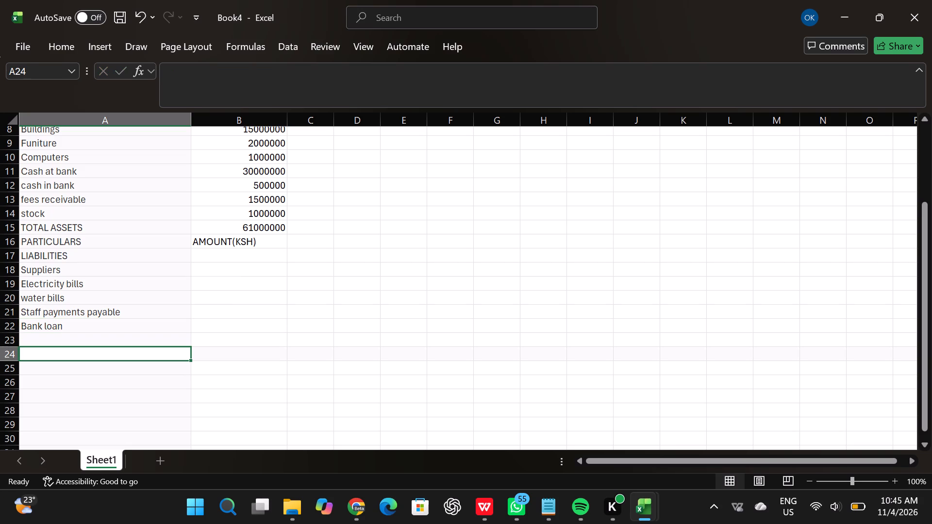
pyautogui.click(40, 342)
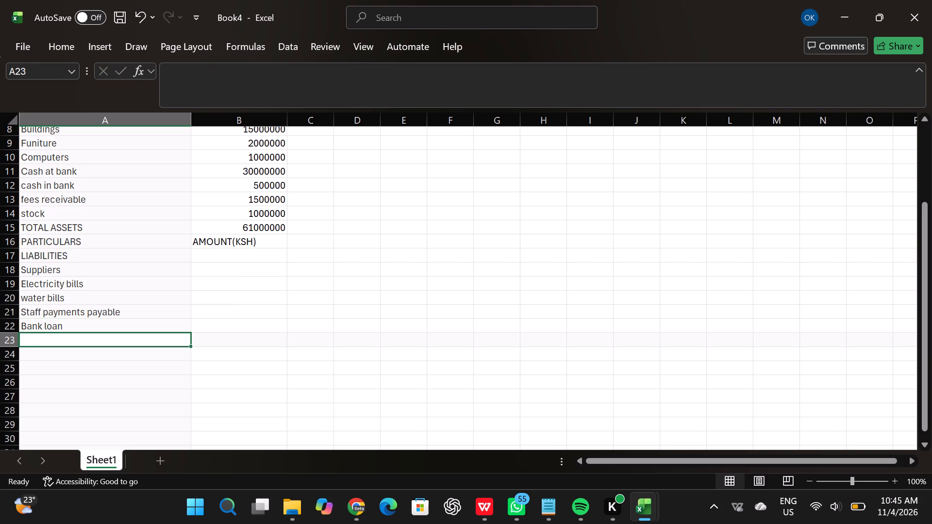
pyautogui.write('TOTAL')
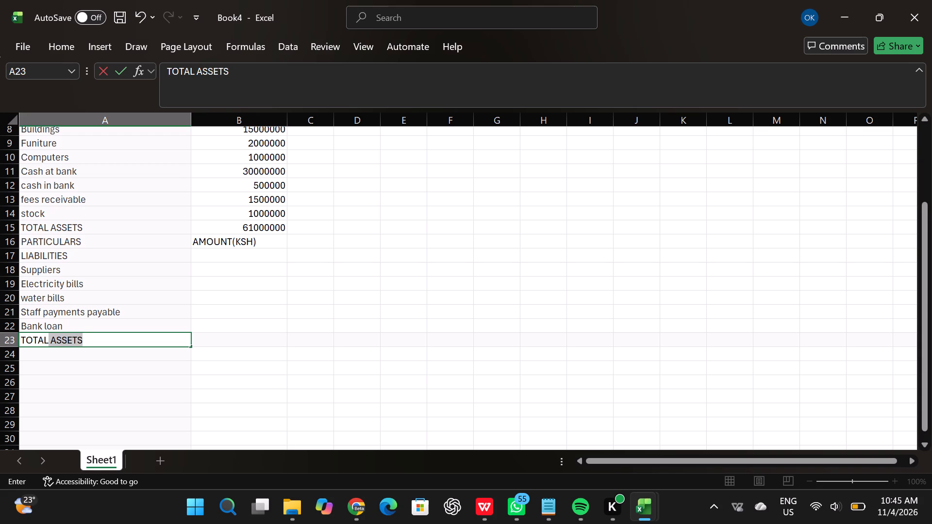
pyautogui.press('space')
pyautogui.write('LI')
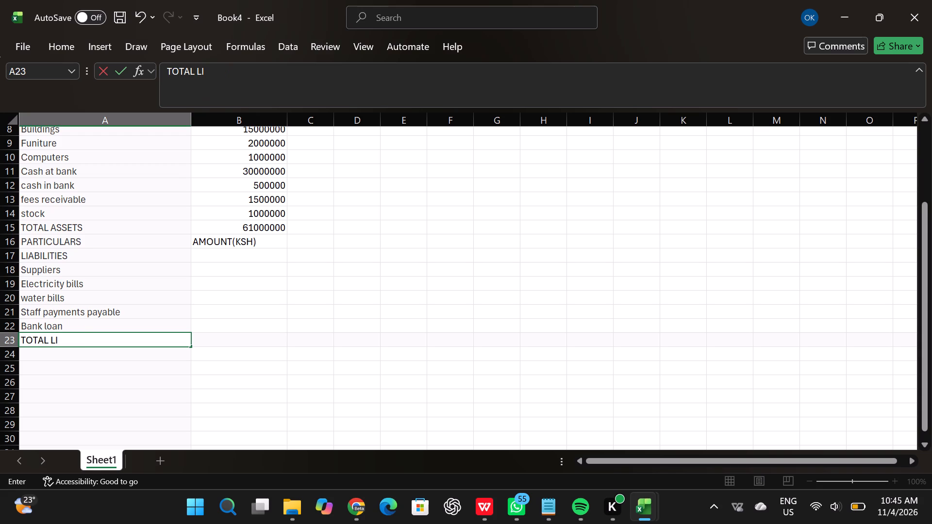
pyautogui.press('a')
pyautogui.write('BILI')
pyautogui.write('TI')
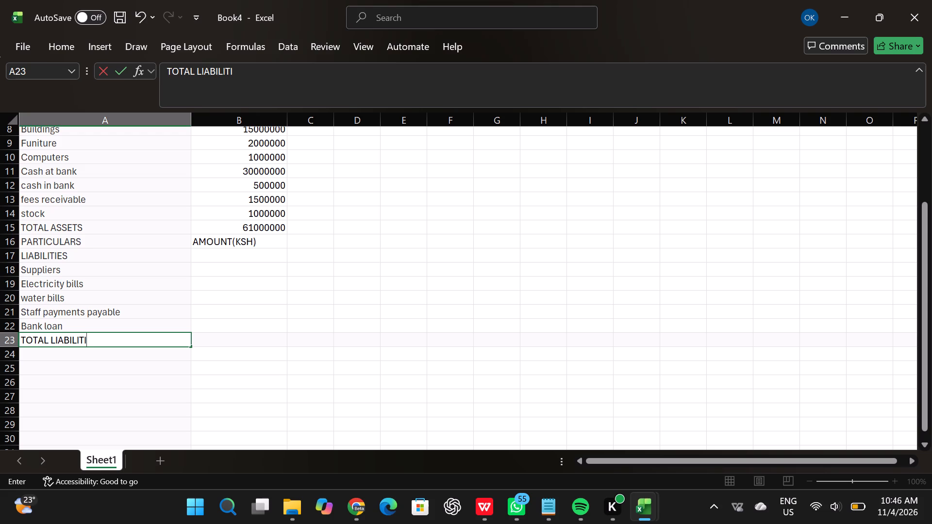
pyautogui.write('ES')
pyautogui.click(245, 338)
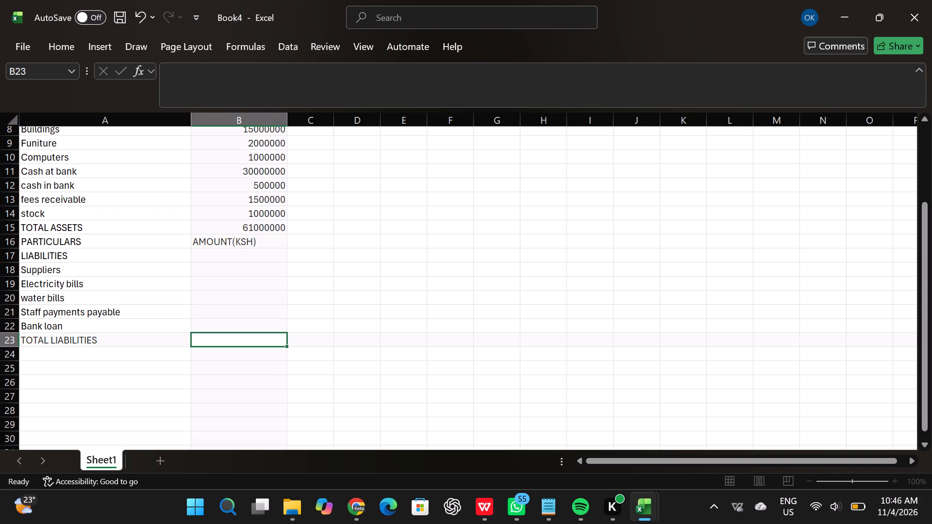
# Enter the amounts 500000, 100000, 50000 and 150000 in cells B17 to B20 of the liabilities section.
pyautogui.click(224, 250)
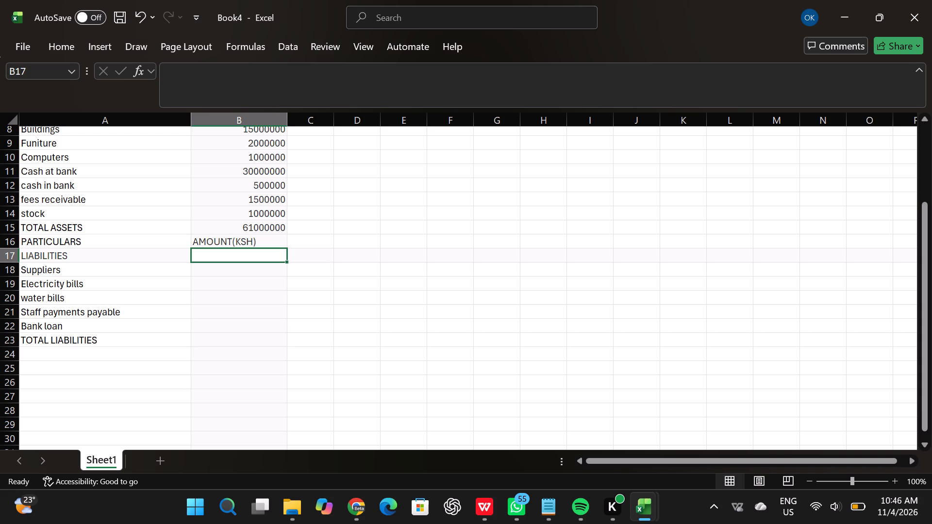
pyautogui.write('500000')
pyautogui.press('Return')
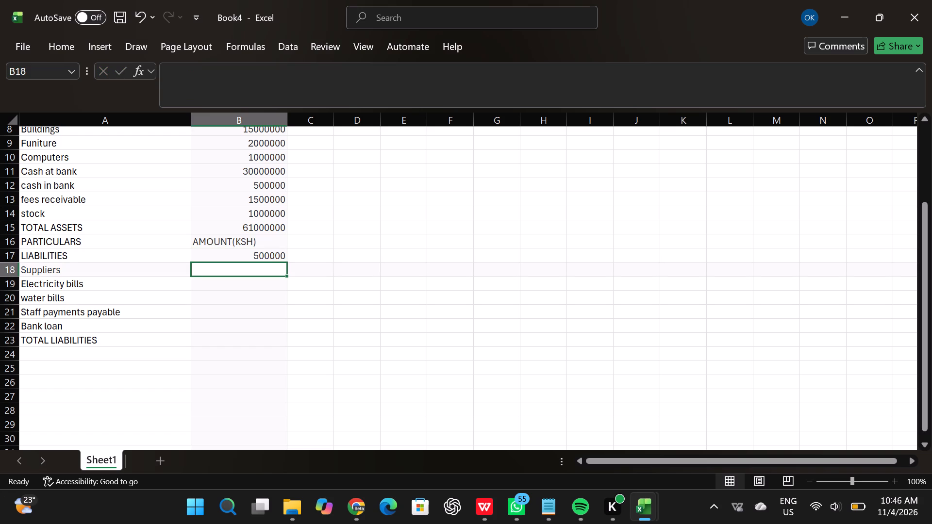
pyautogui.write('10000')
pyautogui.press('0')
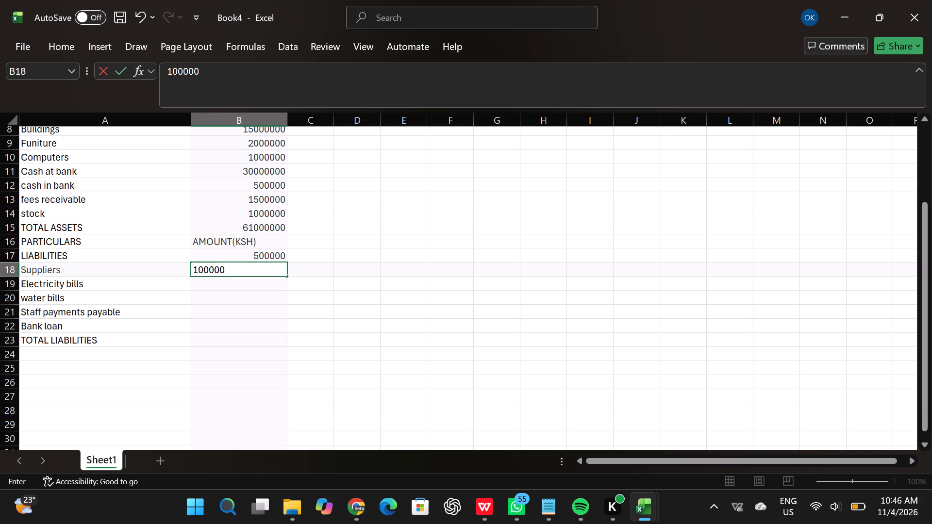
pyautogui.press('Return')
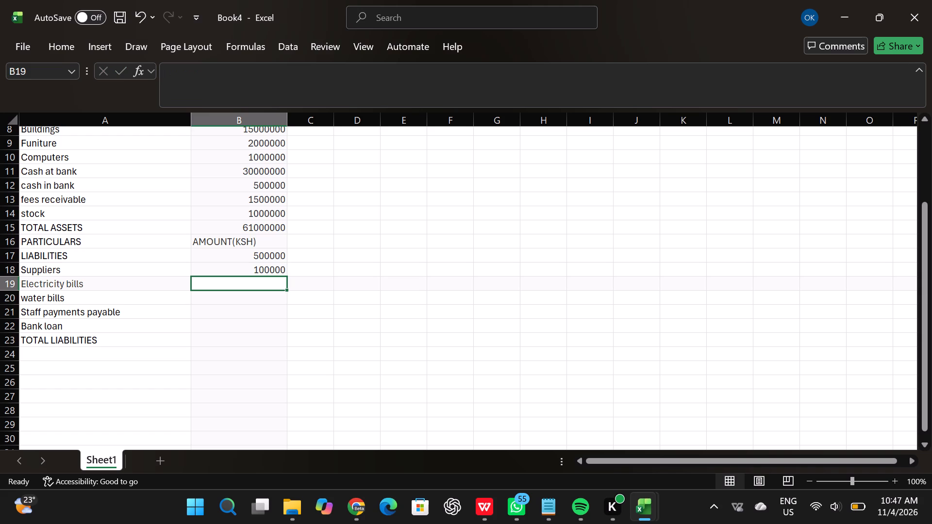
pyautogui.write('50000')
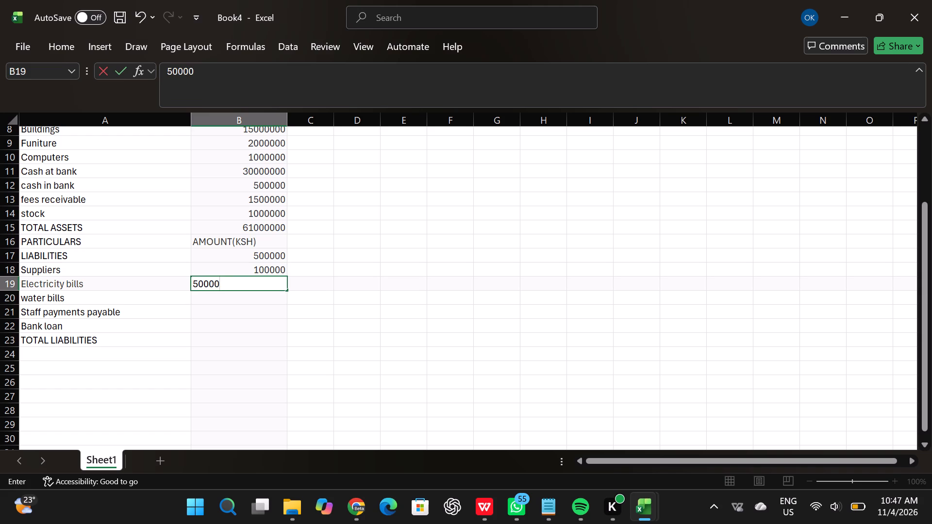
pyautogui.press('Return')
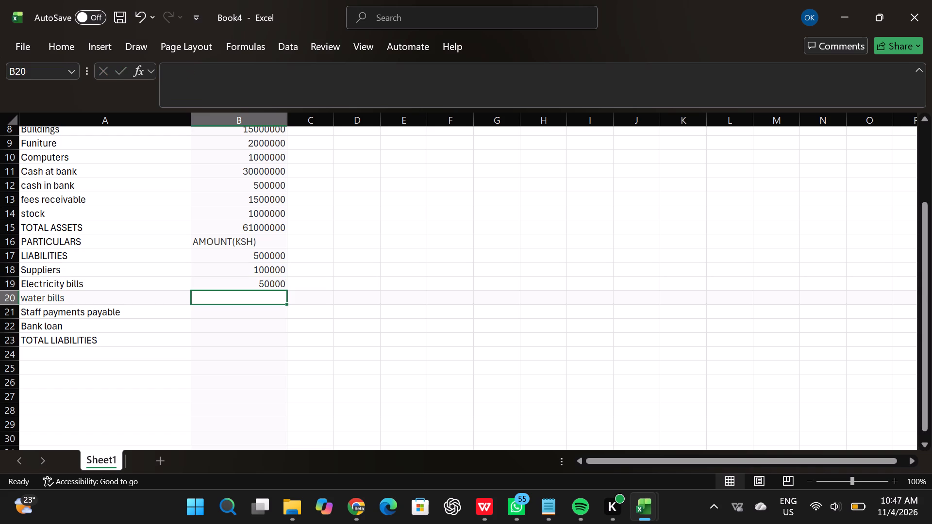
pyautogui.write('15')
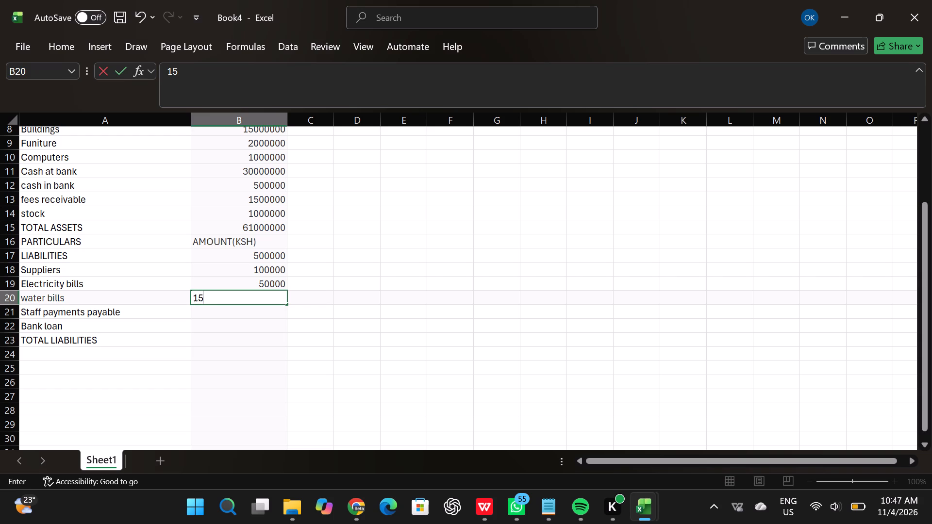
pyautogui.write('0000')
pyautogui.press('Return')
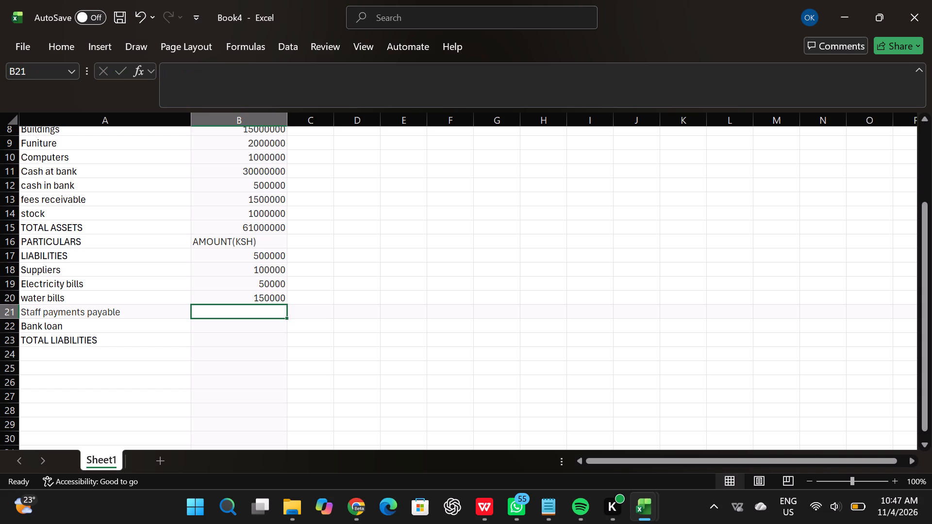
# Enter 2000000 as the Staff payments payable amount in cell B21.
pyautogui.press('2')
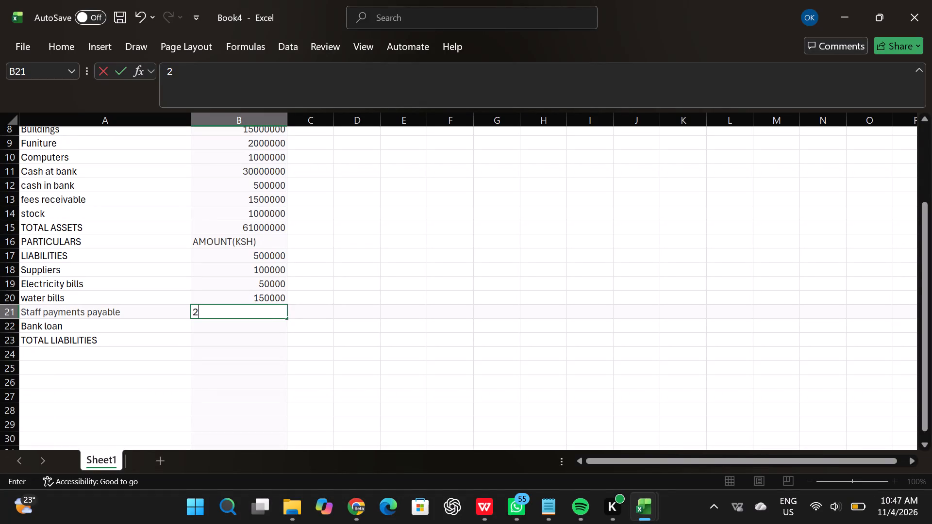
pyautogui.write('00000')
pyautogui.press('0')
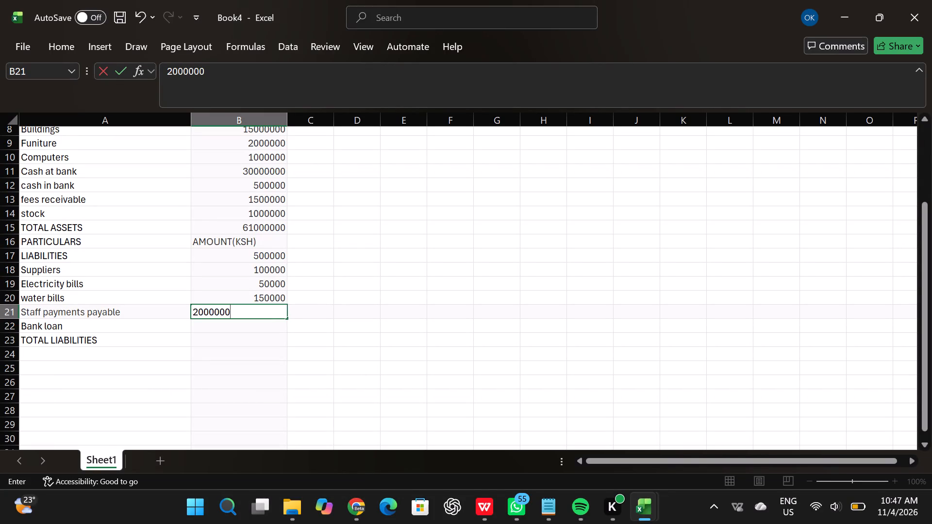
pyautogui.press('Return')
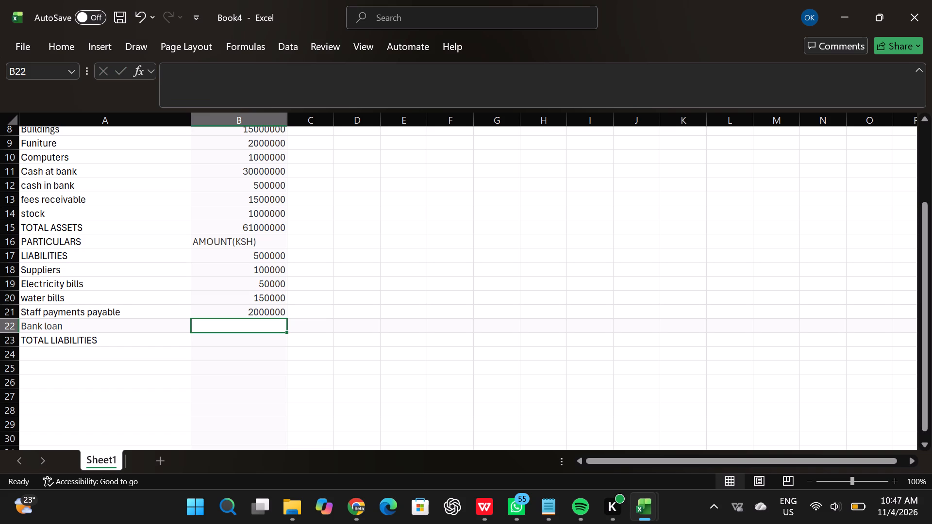
# Enter 2000000 as the Bank loan amount in cell B22.
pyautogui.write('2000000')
# Replace the Staff payments payable amount in B21 with 150000 and the water bills amount in B20 with 50000.
pyautogui.click(275, 309)
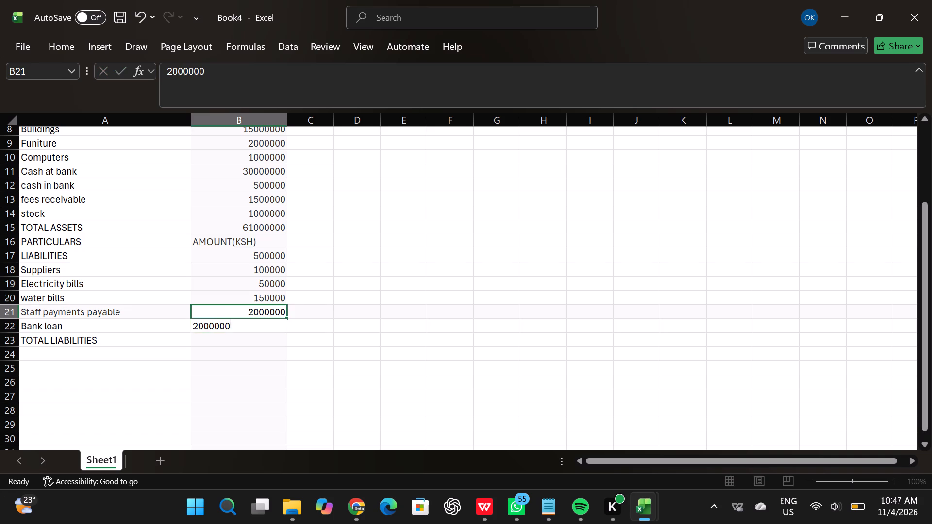
pyautogui.press('BackSpace')
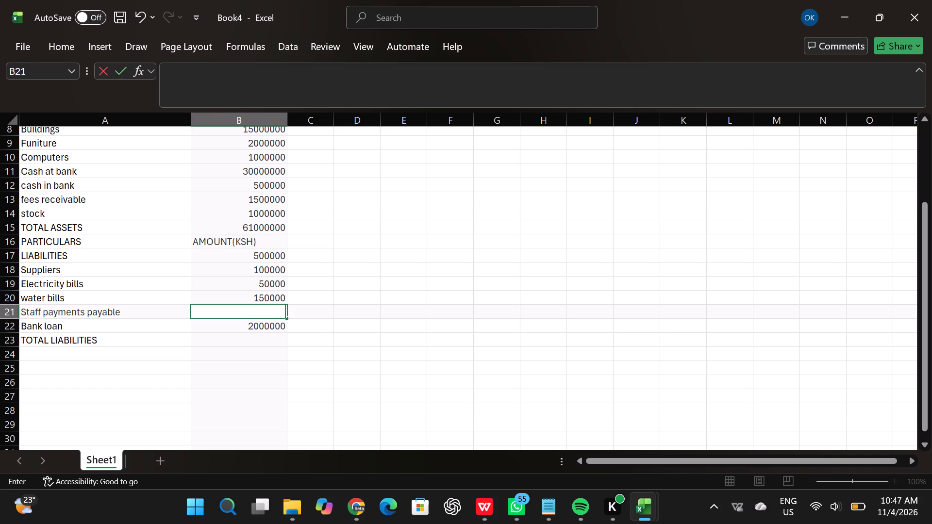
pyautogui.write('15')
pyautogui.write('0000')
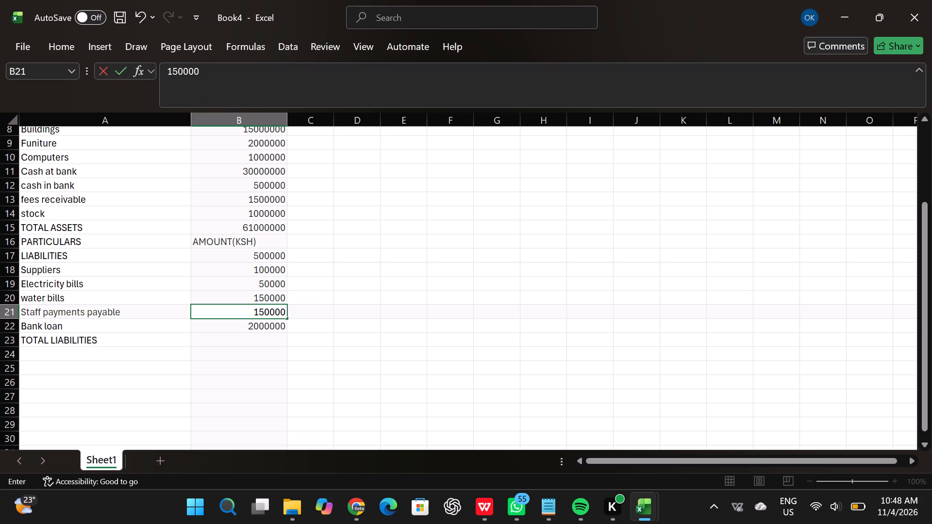
pyautogui.click(272, 297)
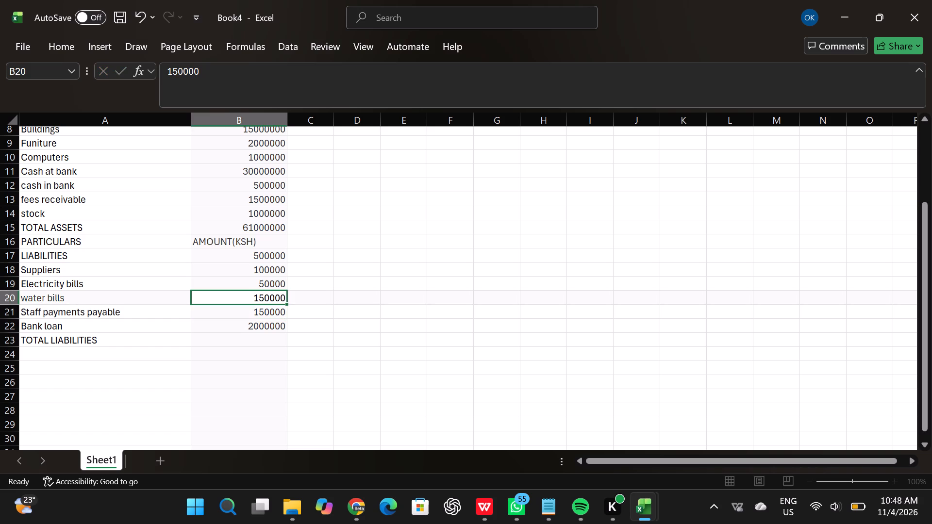
pyautogui.press('BackSpace')
pyautogui.press('5')
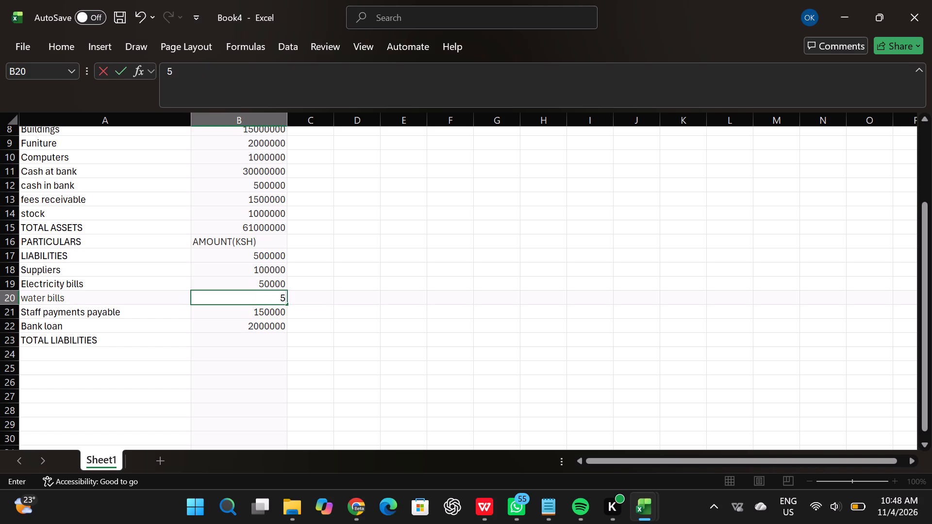
pyautogui.write('0000')
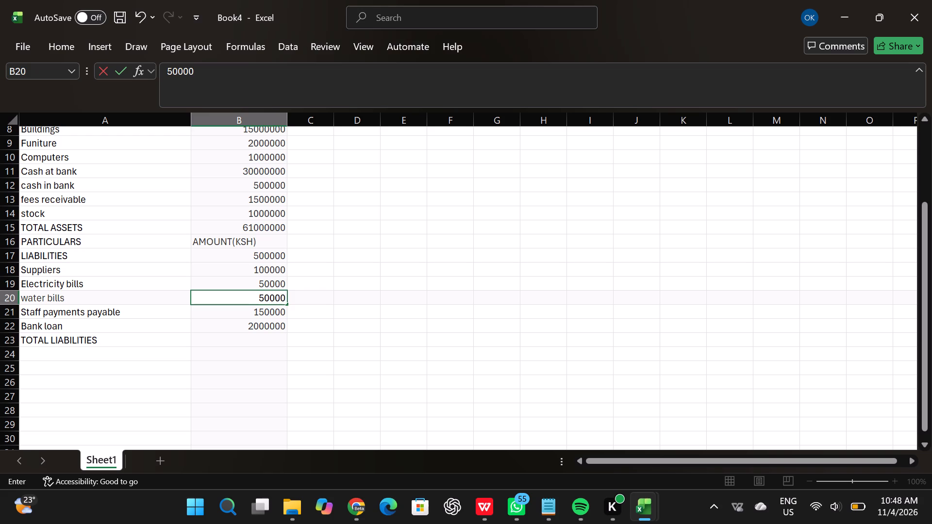
# Replace the Electricity bills amount in B19 with 100000 and the Suppliers amount in B18 with 500000.
pyautogui.click(263, 283)
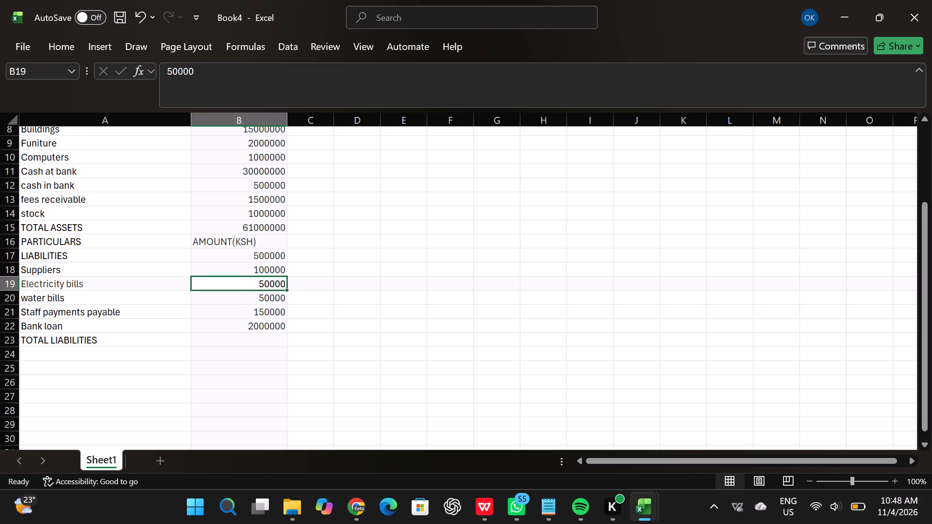
pyautogui.press('BackSpace')
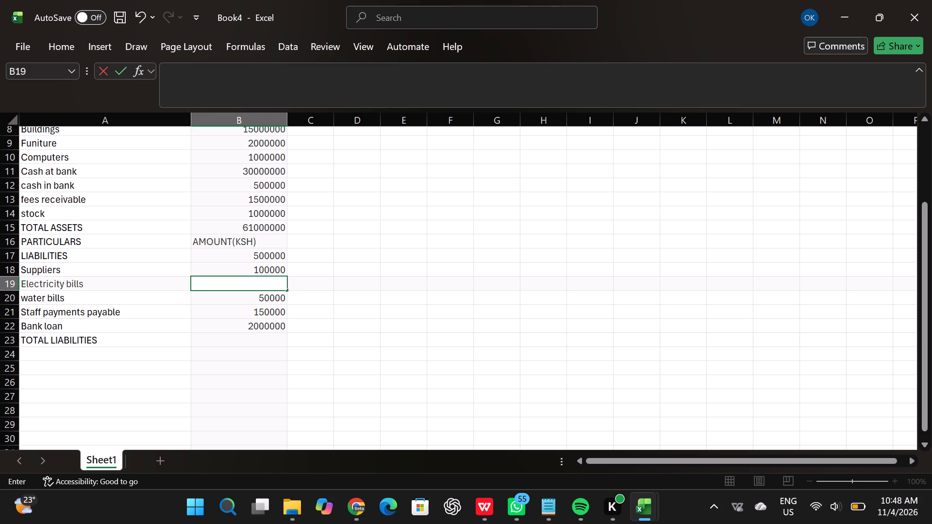
pyautogui.press('1')
pyautogui.write('00')
pyautogui.write('000')
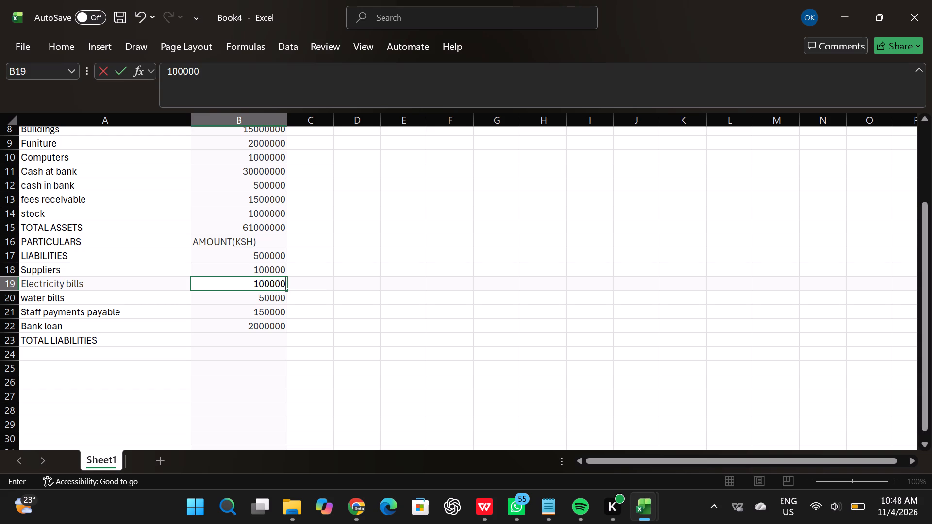
pyautogui.click(272, 264)
pyautogui.press('BackSpace')
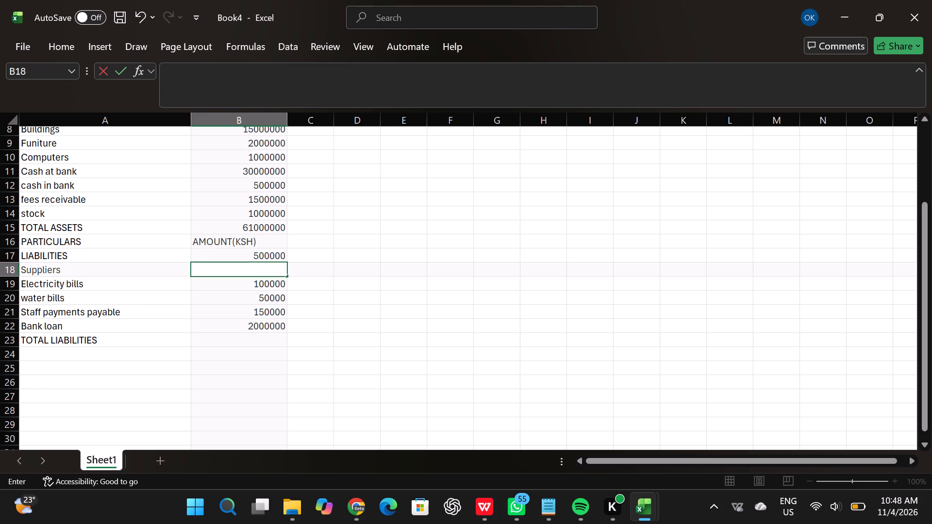
pyautogui.press('5')
pyautogui.press('0')
pyautogui.write('0000')
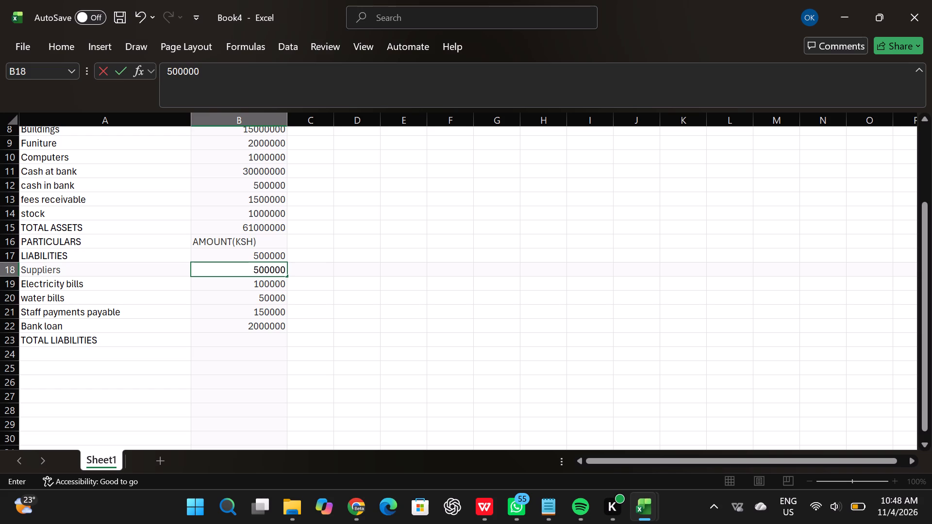
# Clear the amount in cell B17 beside the LIABILITIES heading.
pyautogui.click(271, 248)
pyautogui.press('BackSpace')
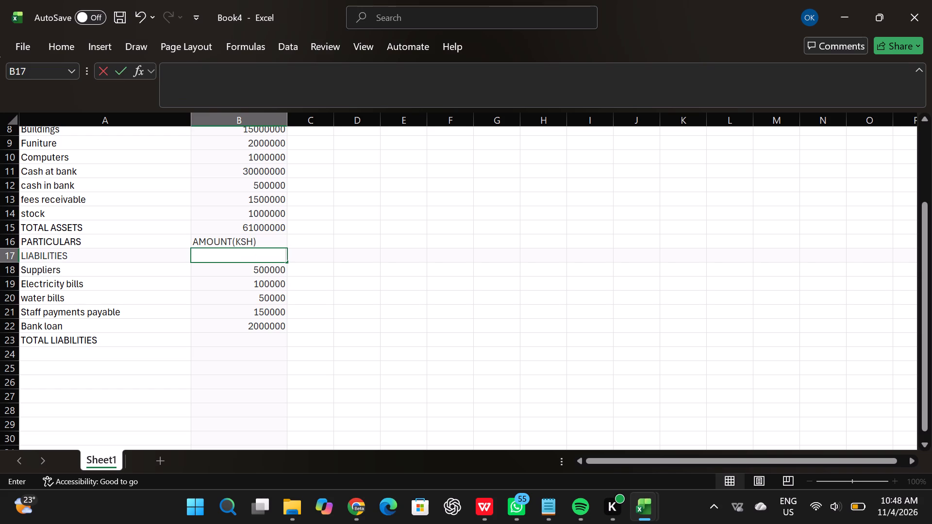
# Total the liabilities in cell B23 beside TOTAL LIABILITIES with the formula =SUM(B18:B22).
pyautogui.click(258, 344)
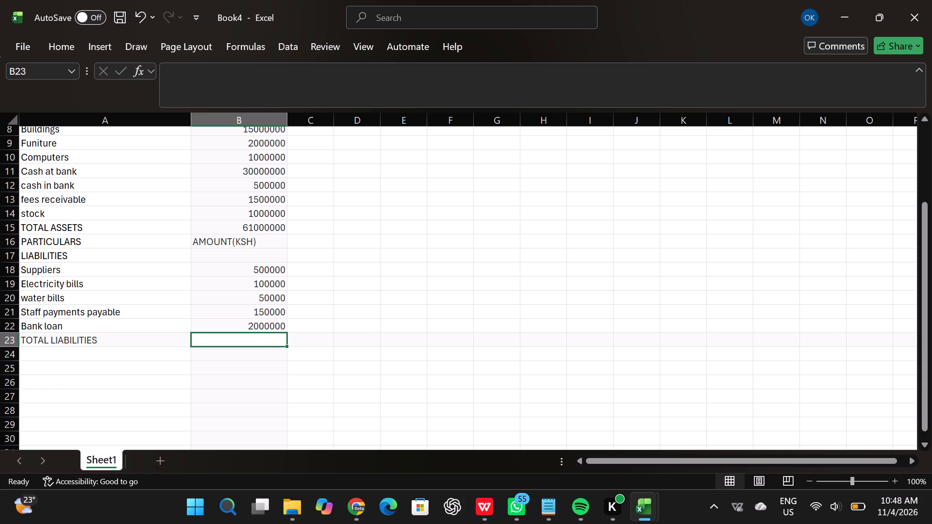
pyautogui.press('=')
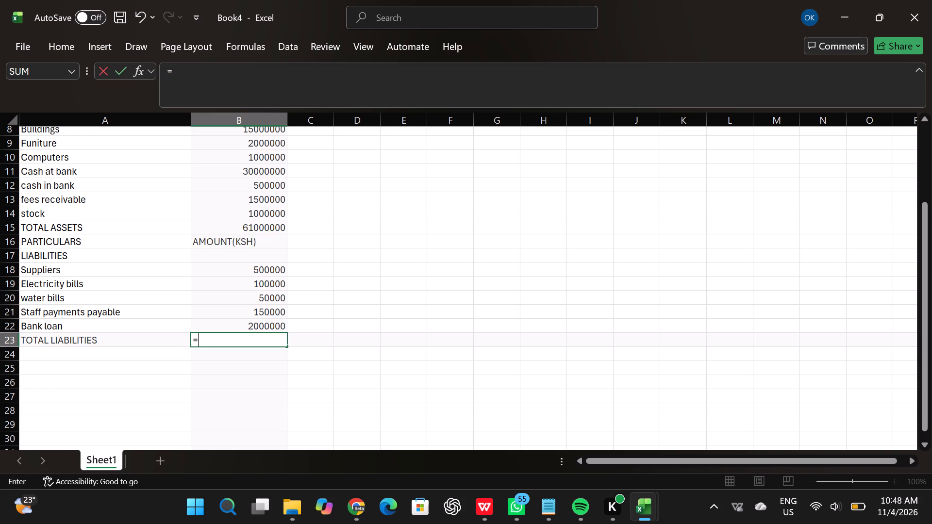
pyautogui.write('SUM')
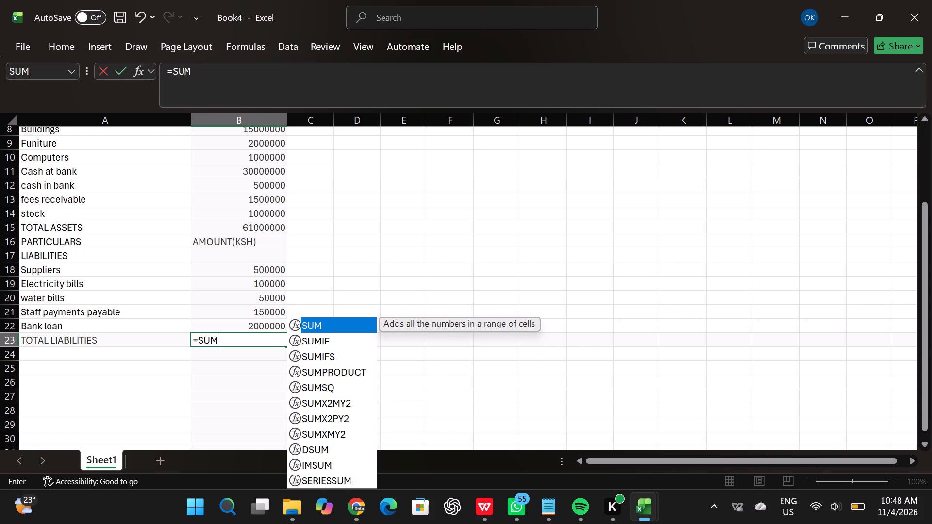
pyautogui.press('9')
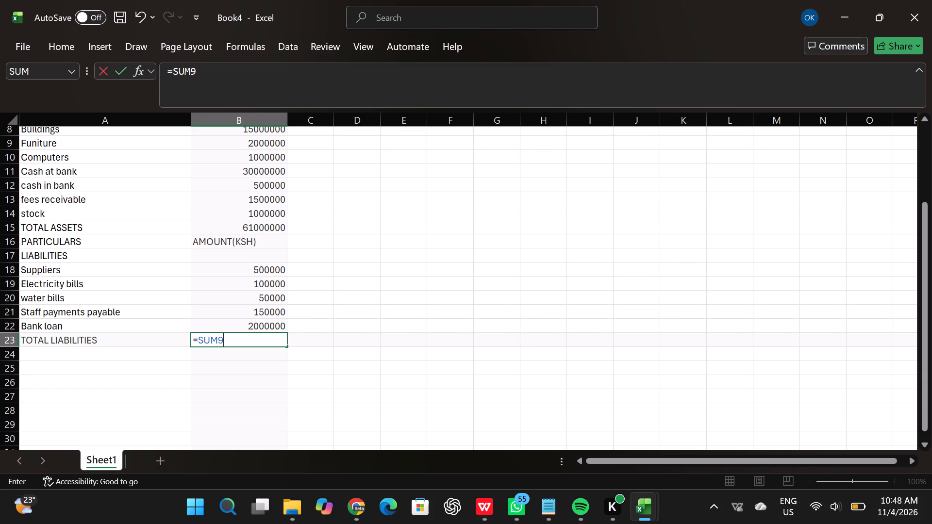
pyautogui.press('BackSpace')
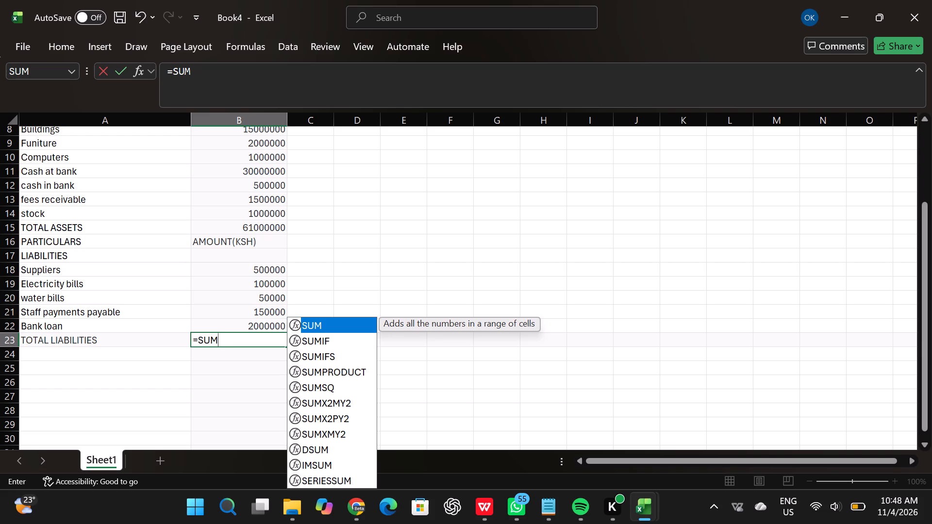
pyautogui.press('9')
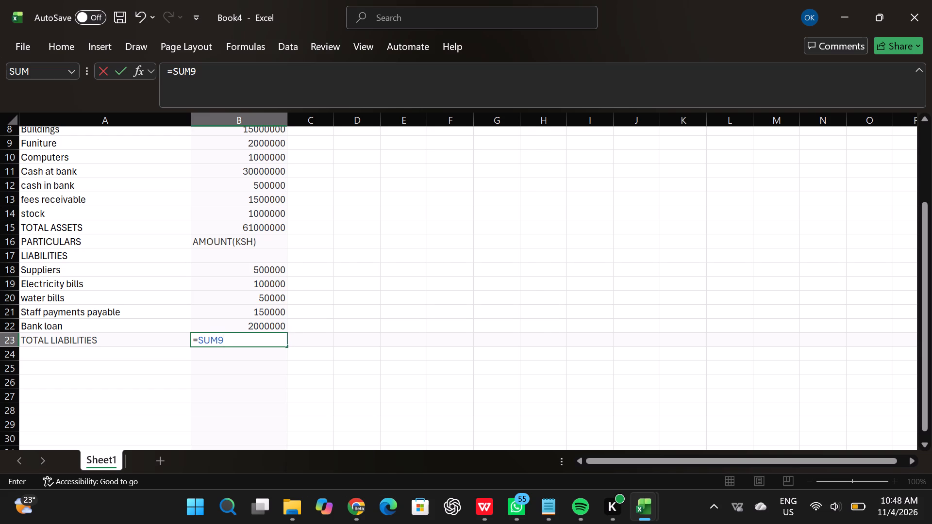
pyautogui.press('BackSpace')
pyautogui.hotkey('shift', '(')
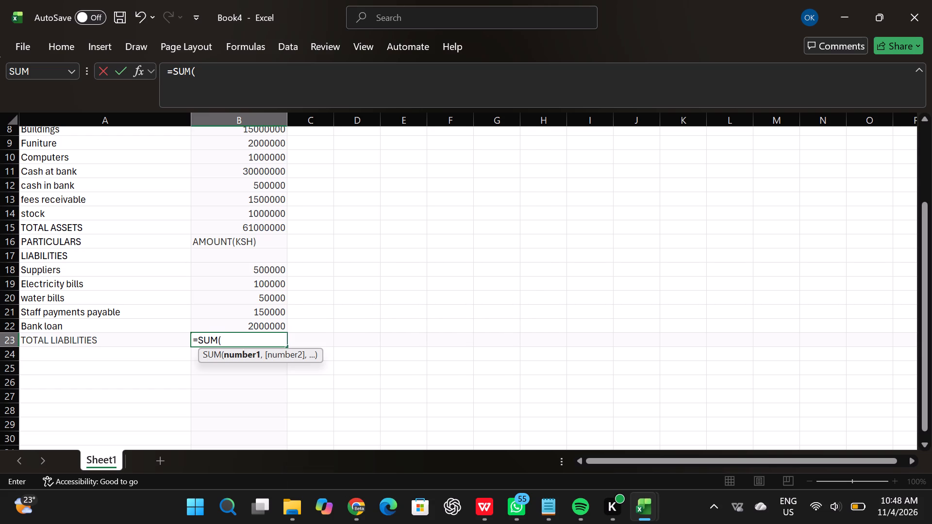
pyautogui.press('b')
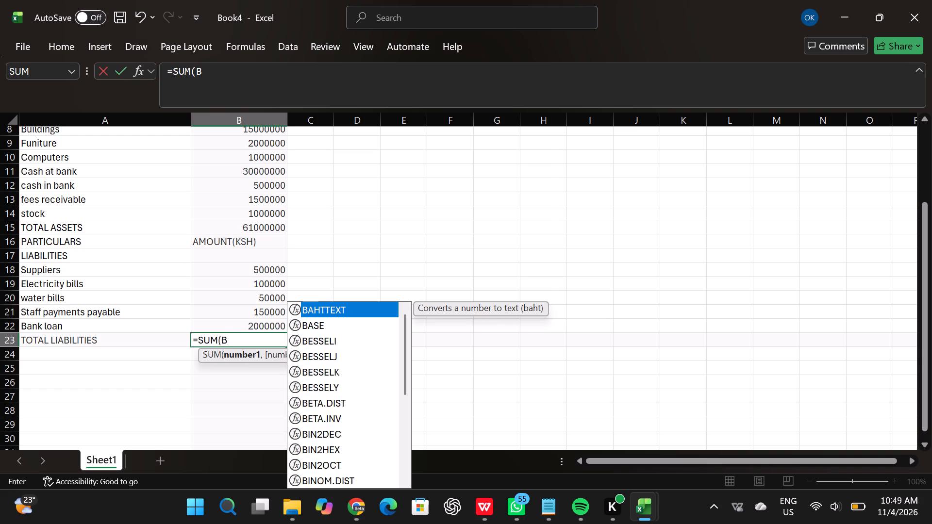
pyautogui.press('1')
pyautogui.press('8')
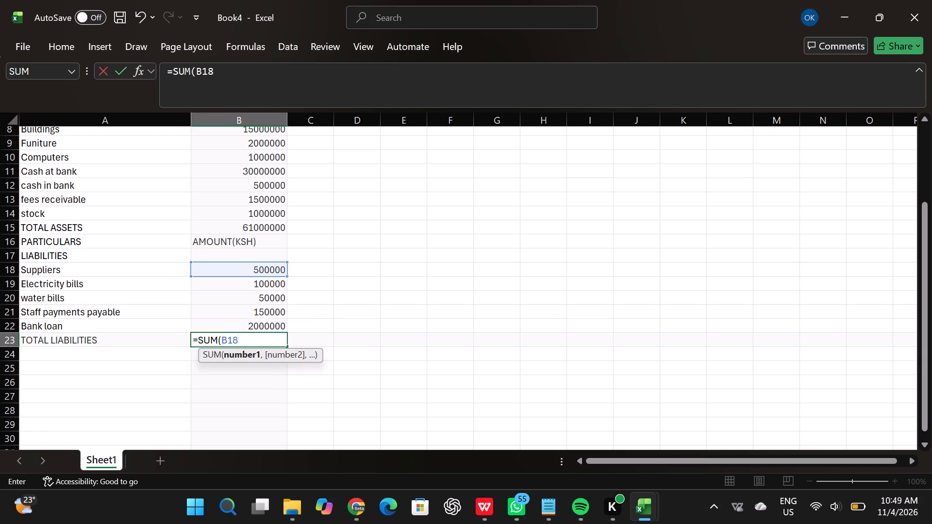
pyautogui.hotkey('shift', ':')
pyautogui.hotkey('shift', ')')
pyautogui.hotkey('shift', 'BackSpace')
pyautogui.press('b')
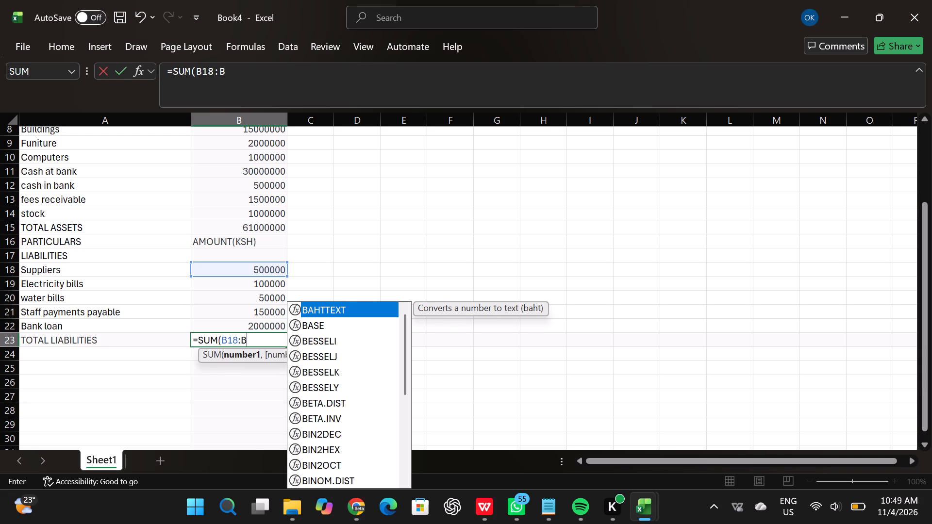
pyautogui.press('2')
pyautogui.press('2')
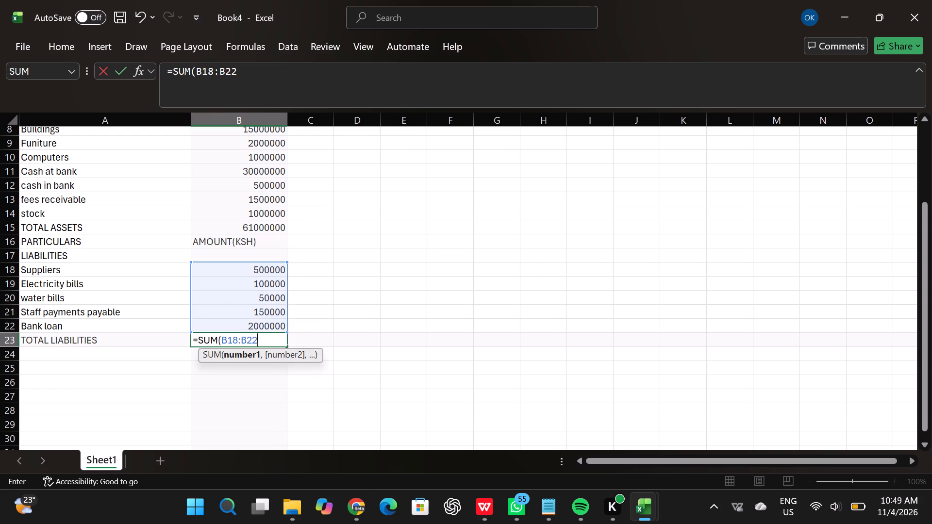
pyautogui.hotkey('shift', ')')
pyautogui.press('Return')
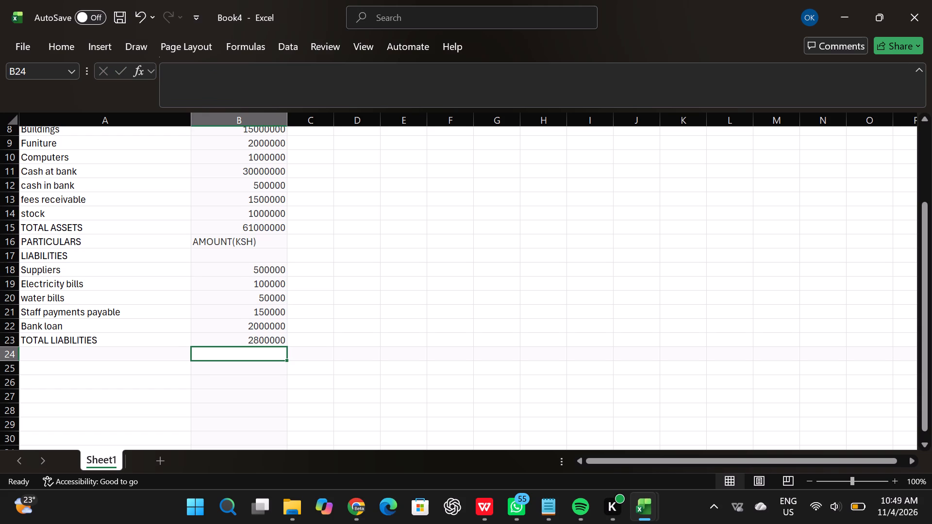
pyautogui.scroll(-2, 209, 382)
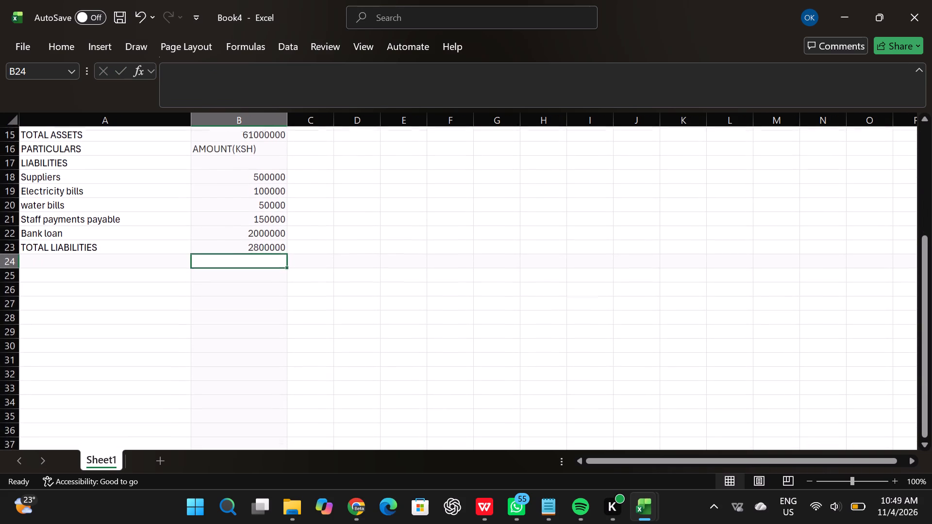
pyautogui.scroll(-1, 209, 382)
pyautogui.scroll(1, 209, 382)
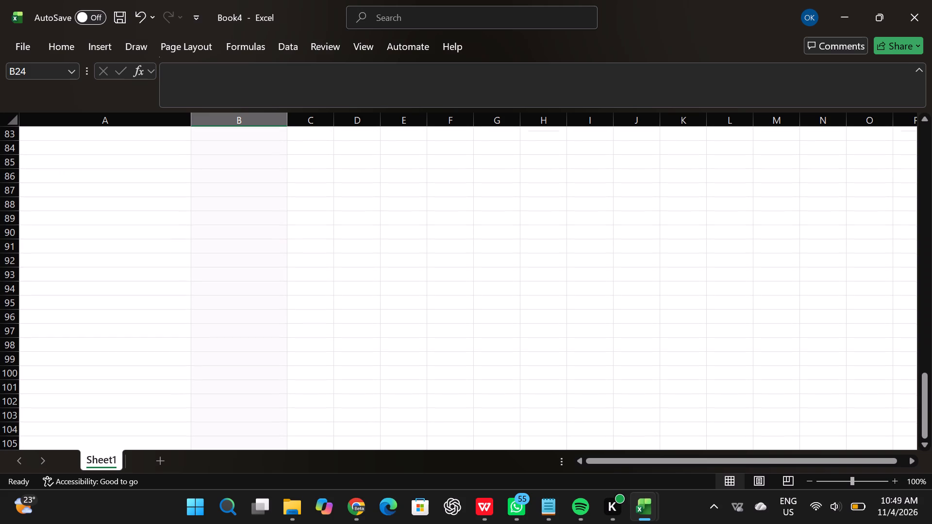
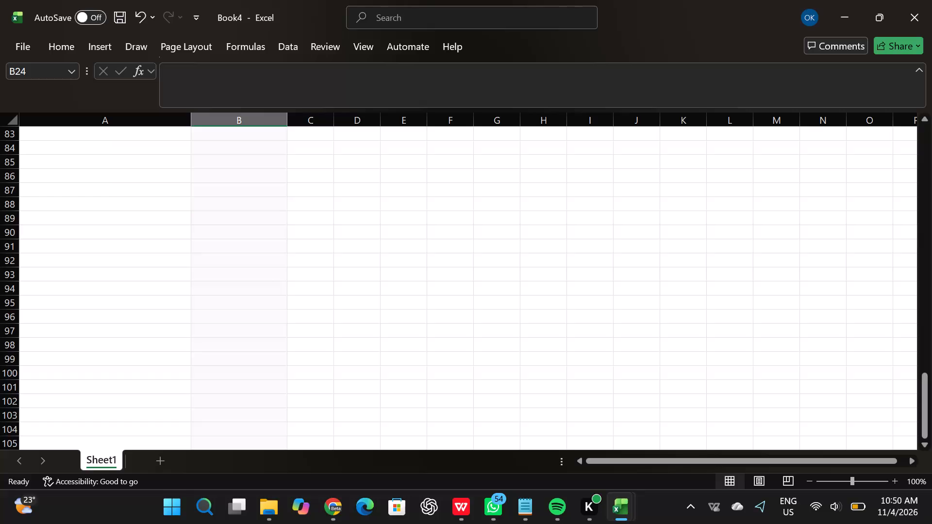
# Review the asset and liability entries and their totals in the statement of financial position.
pyautogui.scroll(4, 234, 292)
pyautogui.scroll(-1, 234, 292)
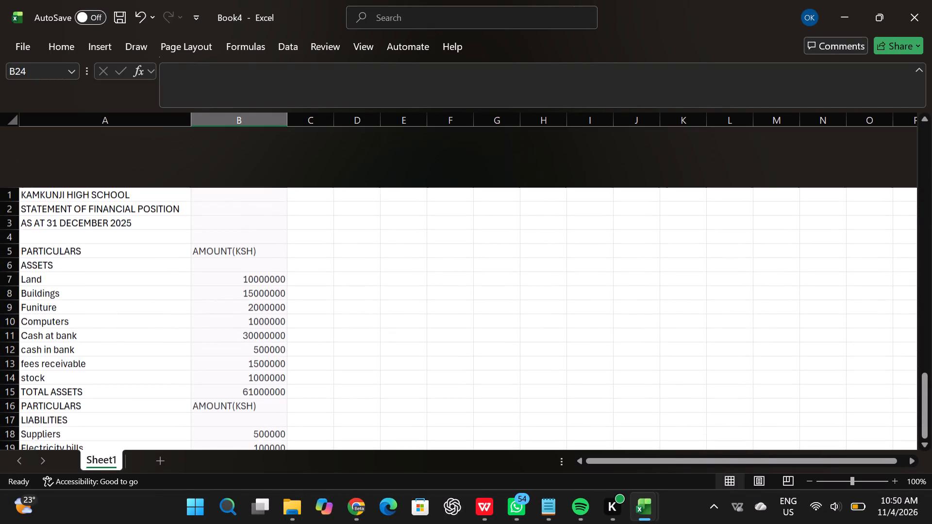
pyautogui.scroll(-2, 234, 292)
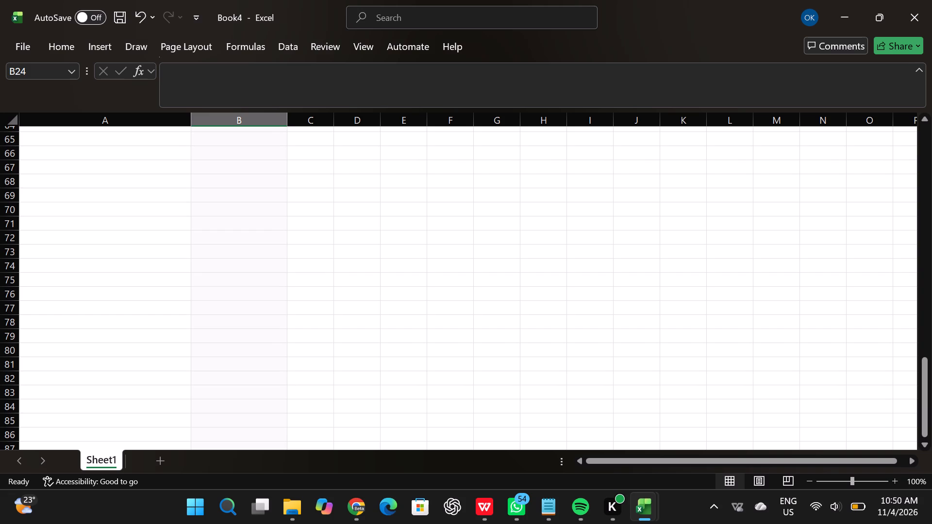
pyautogui.scroll(3, 234, 292)
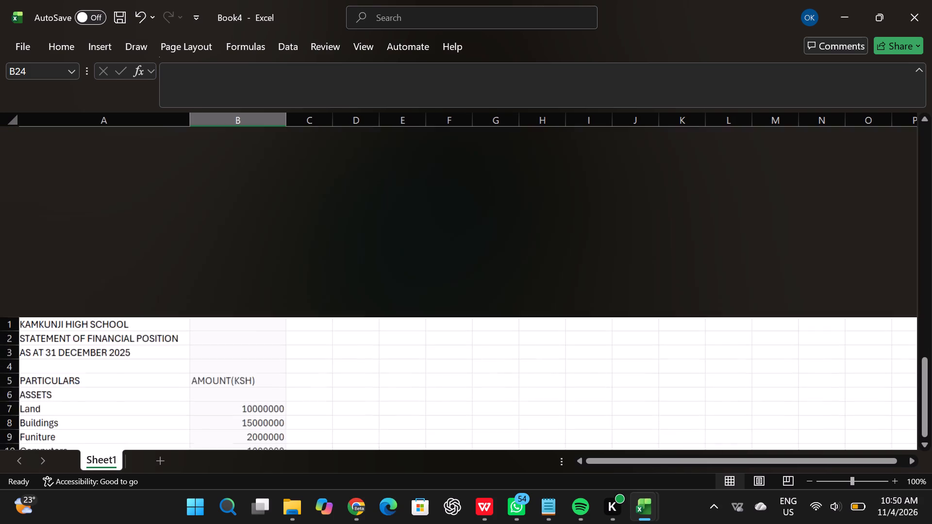
pyautogui.scroll(-3, 234, 292)
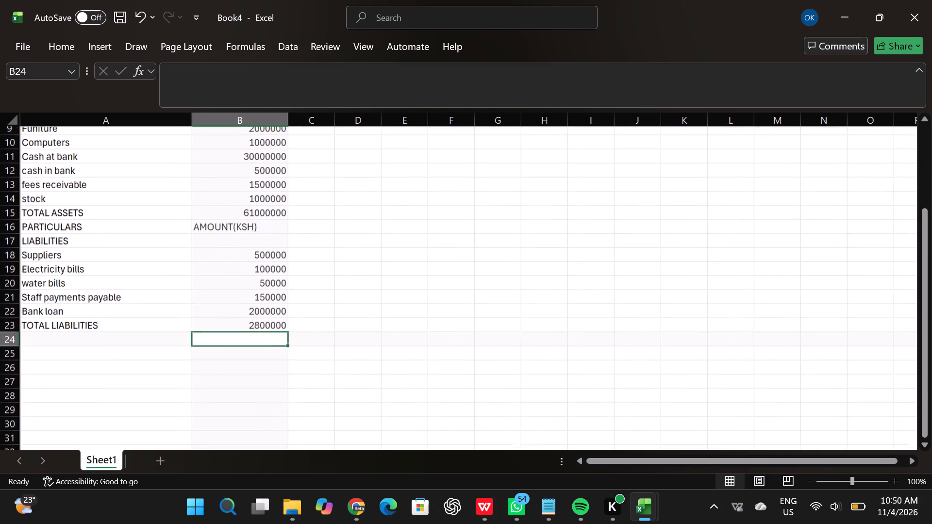
pyautogui.scroll(-1, 234, 292)
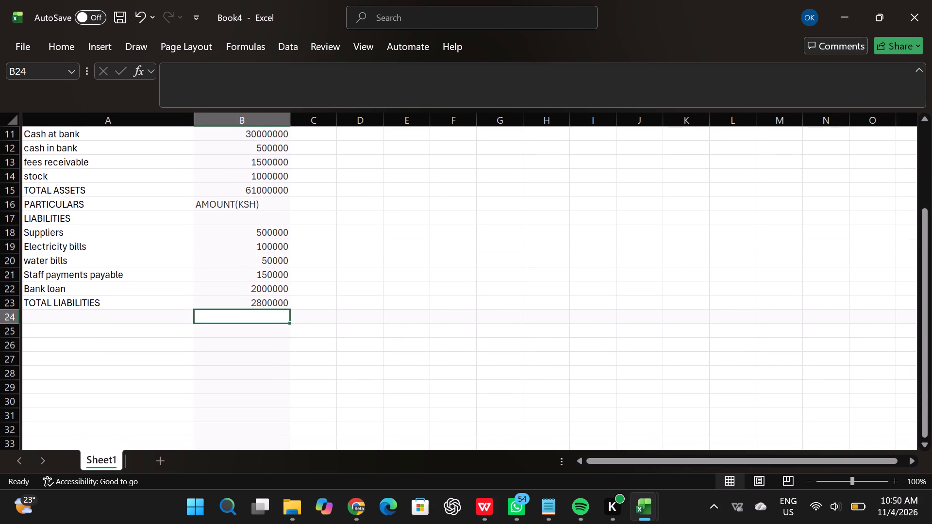
pyautogui.scroll(-1, 234, 292)
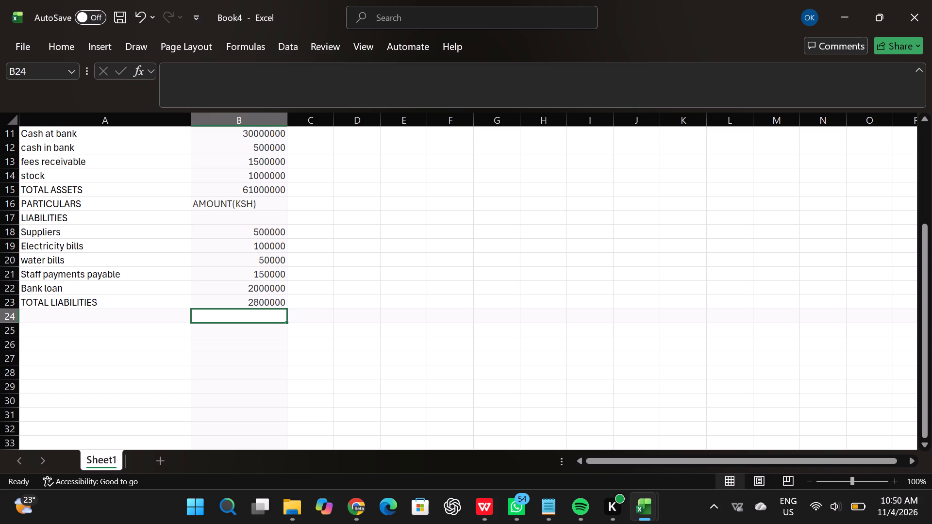
pyautogui.scroll(1, 234, 292)
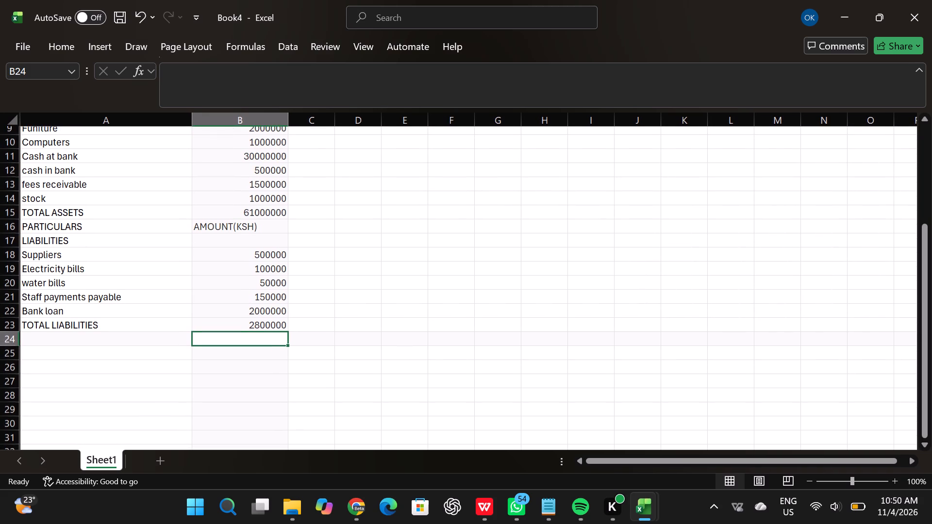
pyautogui.scroll(1, 234, 292)
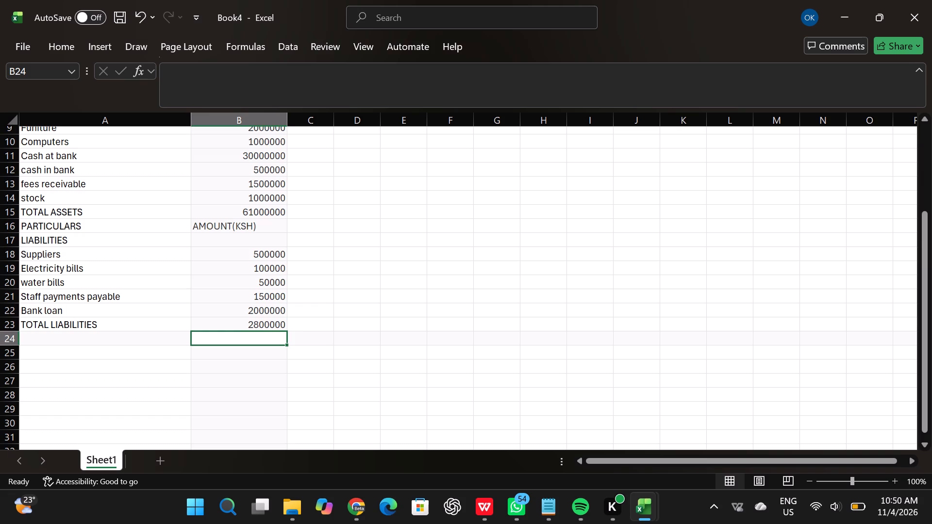
pyautogui.scroll(-1, 234, 292)
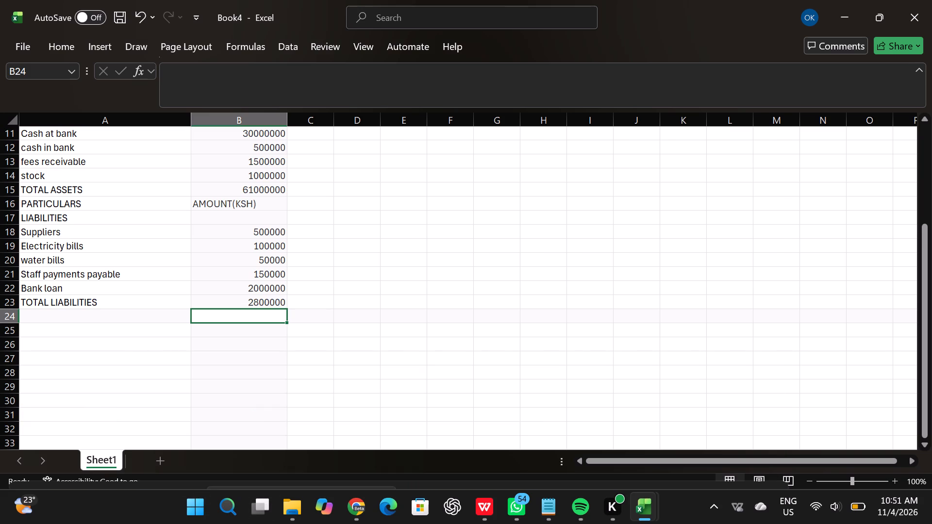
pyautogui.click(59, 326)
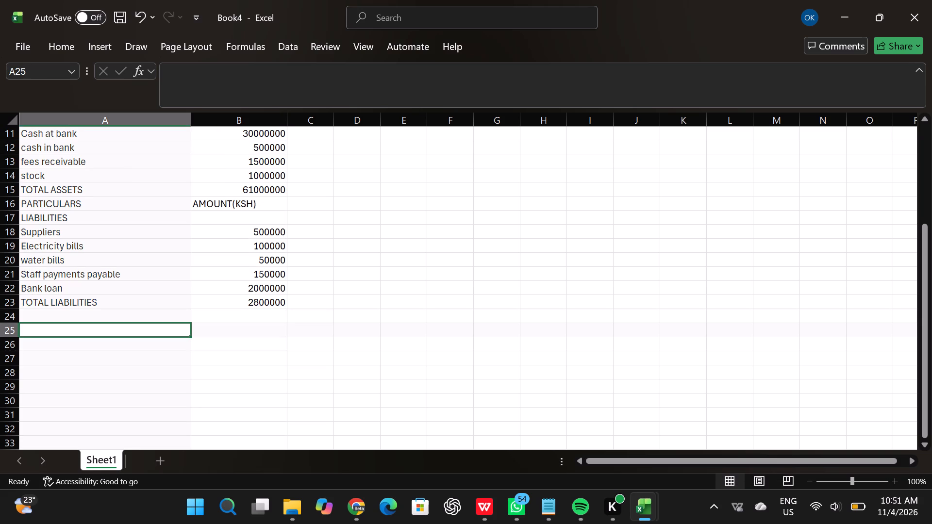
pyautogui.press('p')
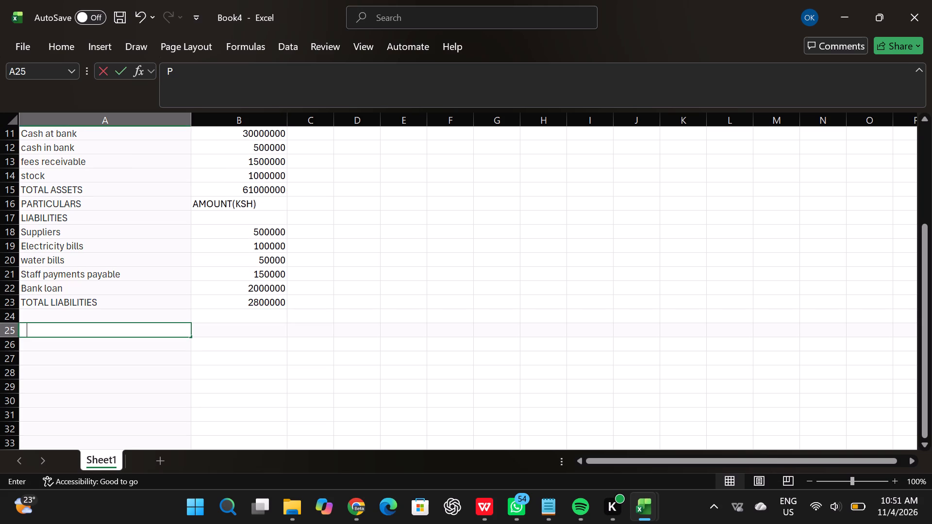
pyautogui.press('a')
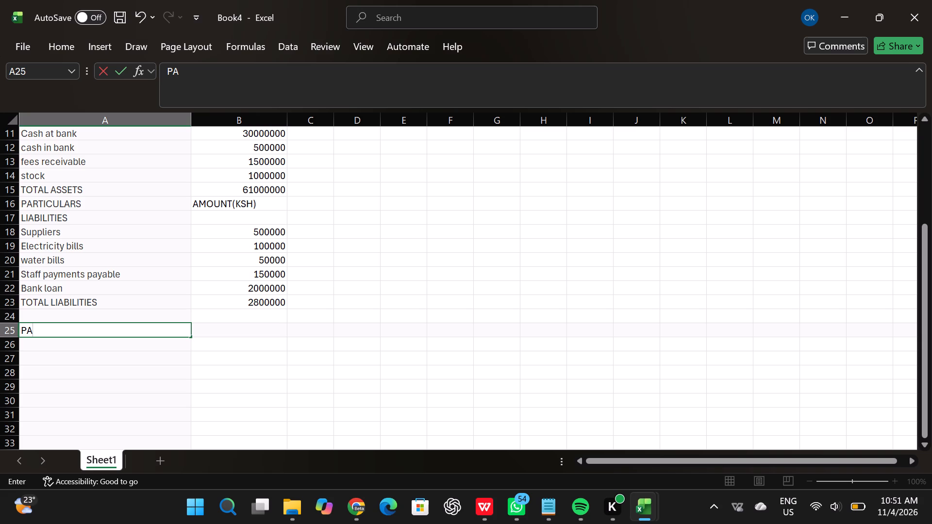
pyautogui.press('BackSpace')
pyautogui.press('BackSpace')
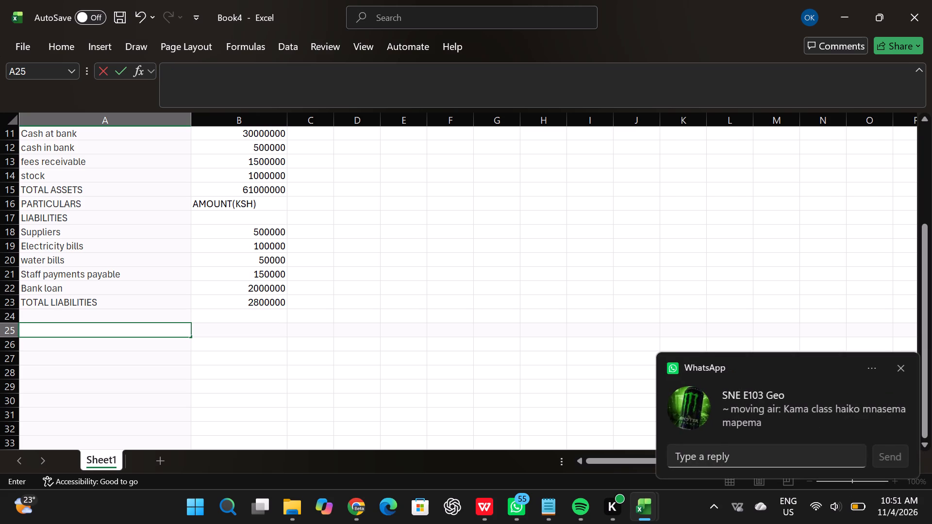
# Add a header row below TOTAL LIABILITIES with PARTICULARS in A24 and AMOUNT(KSH) in B24.
pyautogui.click(45, 316)
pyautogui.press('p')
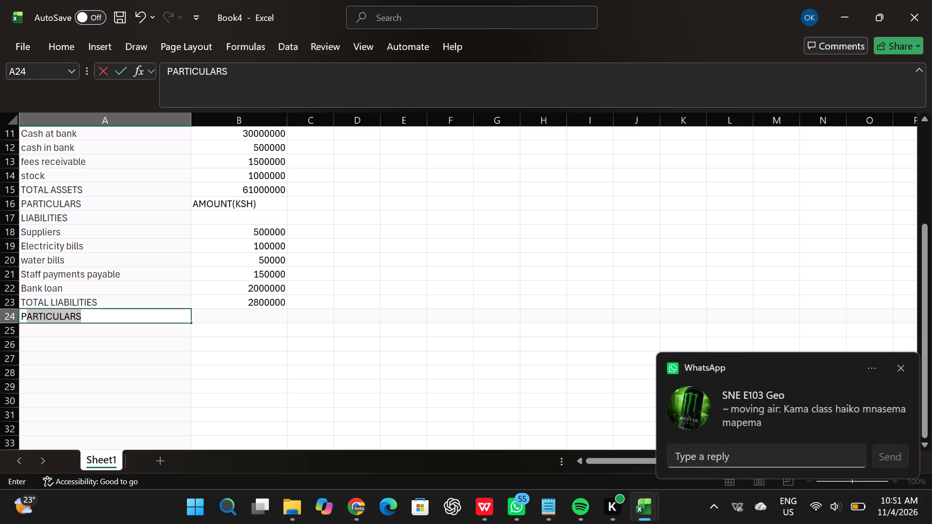
pyautogui.press('Return')
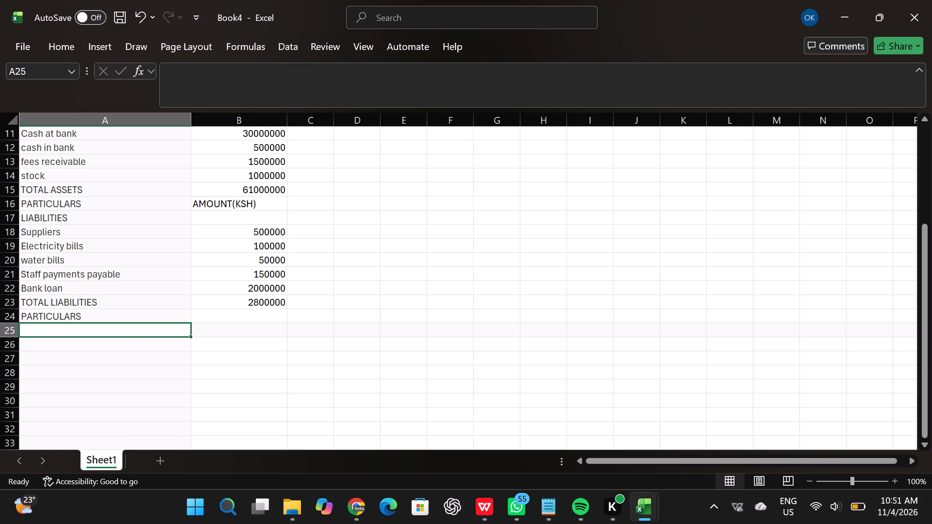
pyautogui.click(214, 317)
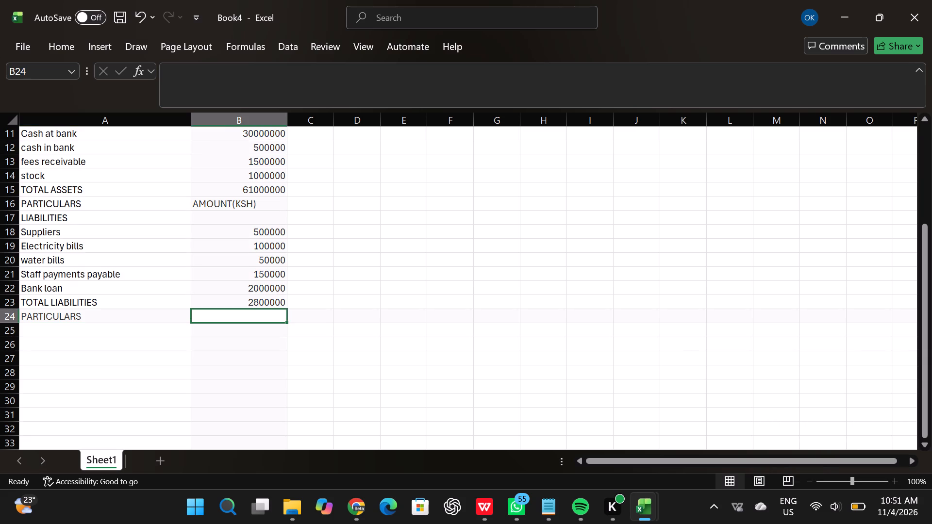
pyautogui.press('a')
pyautogui.press('Return')
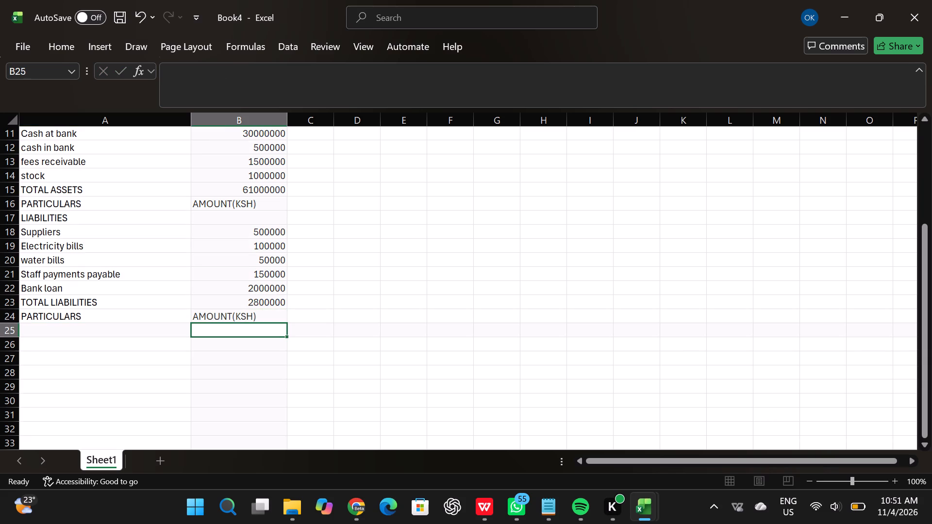
# Enter the section heading ACCUNULATED FUNDS in cell A25 under the PARTICULARS header.
pyautogui.click(93, 337)
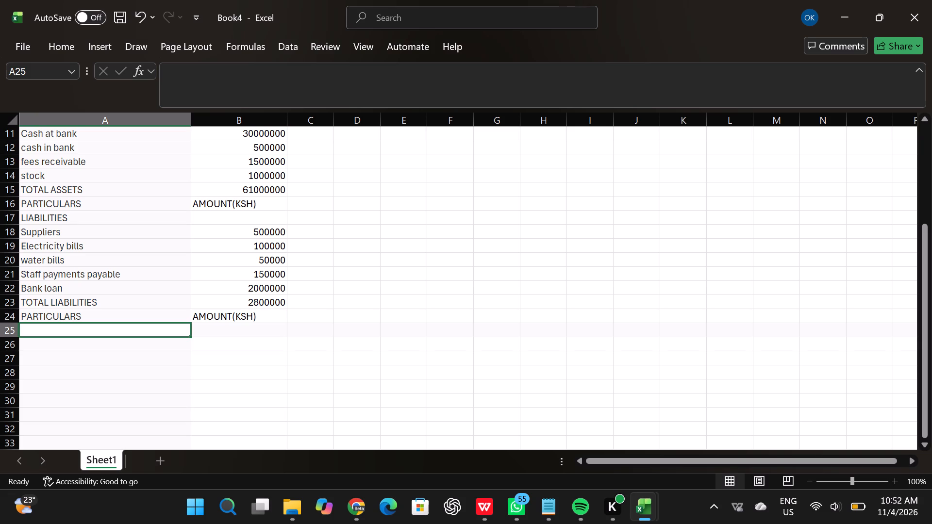
pyautogui.press('a')
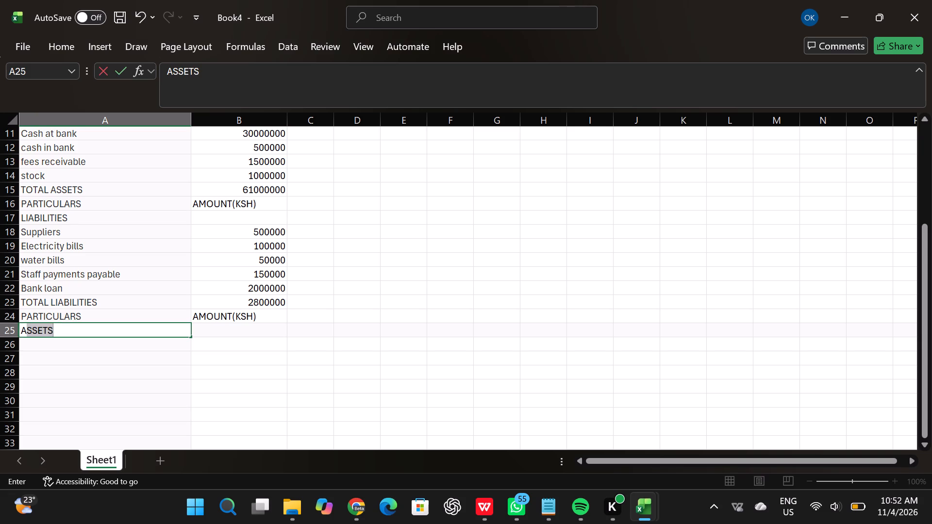
pyautogui.write('CC')
pyautogui.press('u')
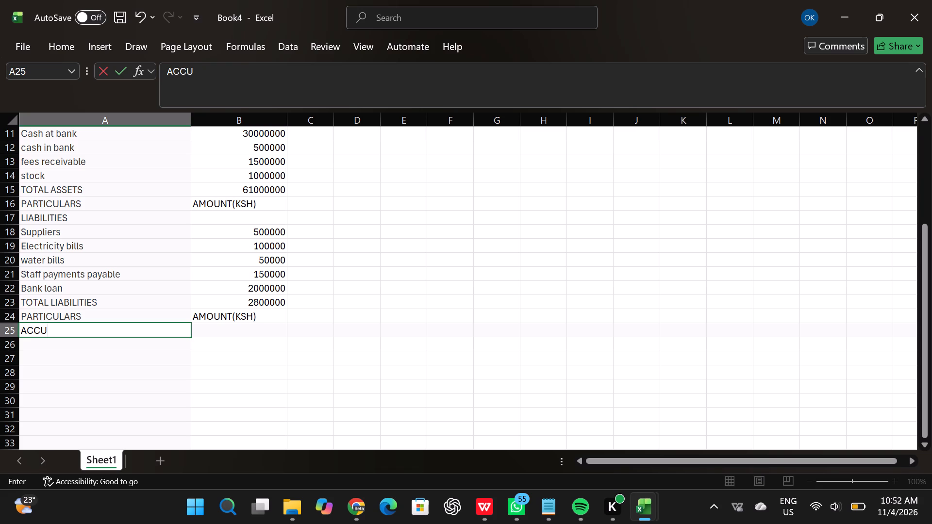
pyautogui.write('NULATED')
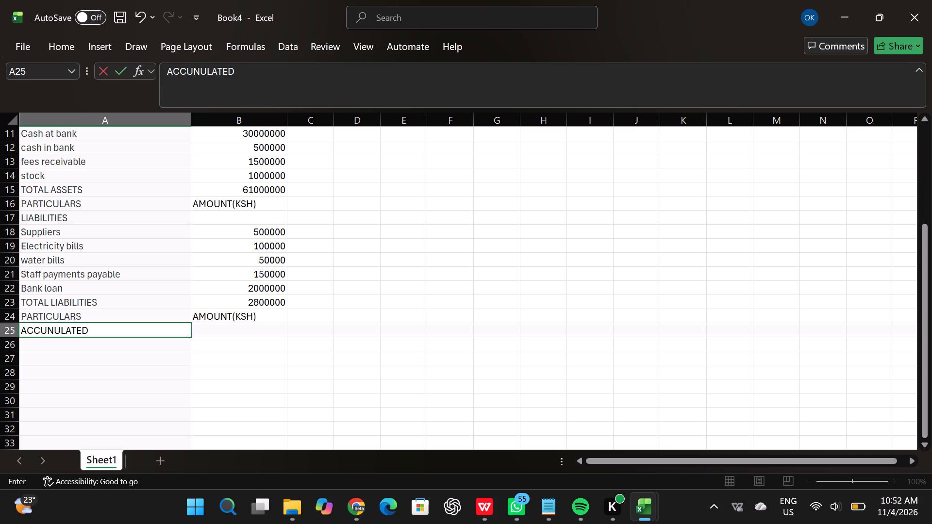
pyautogui.press('space')
pyautogui.write('FUNDS')
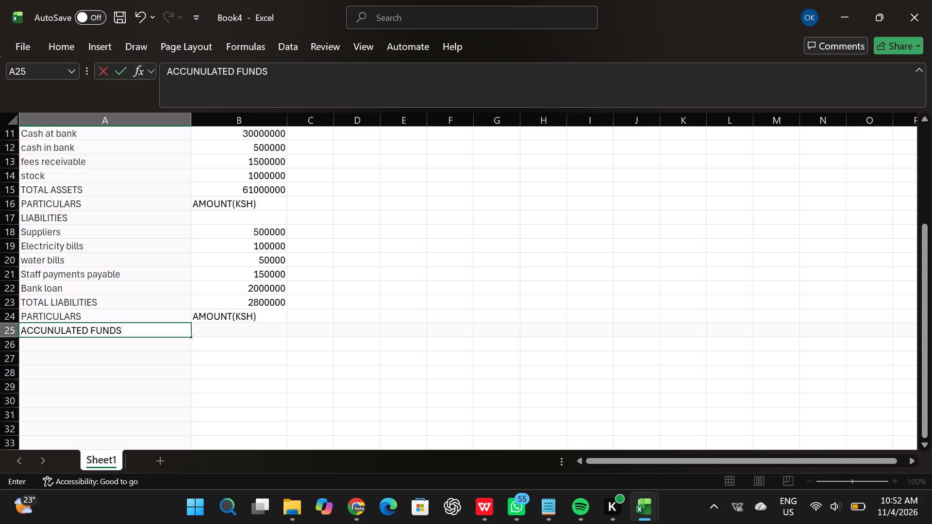
pyautogui.click(76, 352)
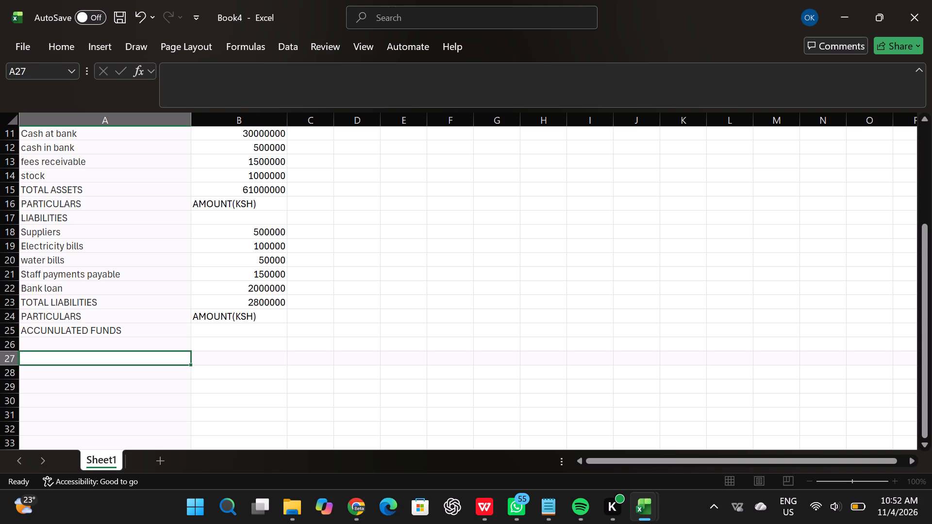
# Enter the item label School accumulated funds in cell A26 under the section heading.
pyautogui.click(71, 343)
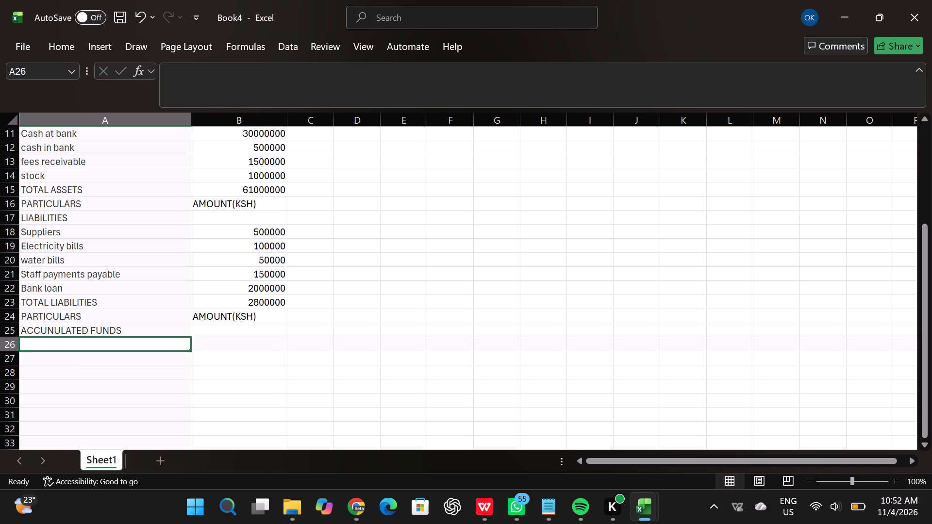
pyautogui.press('s')
pyautogui.write('chool')
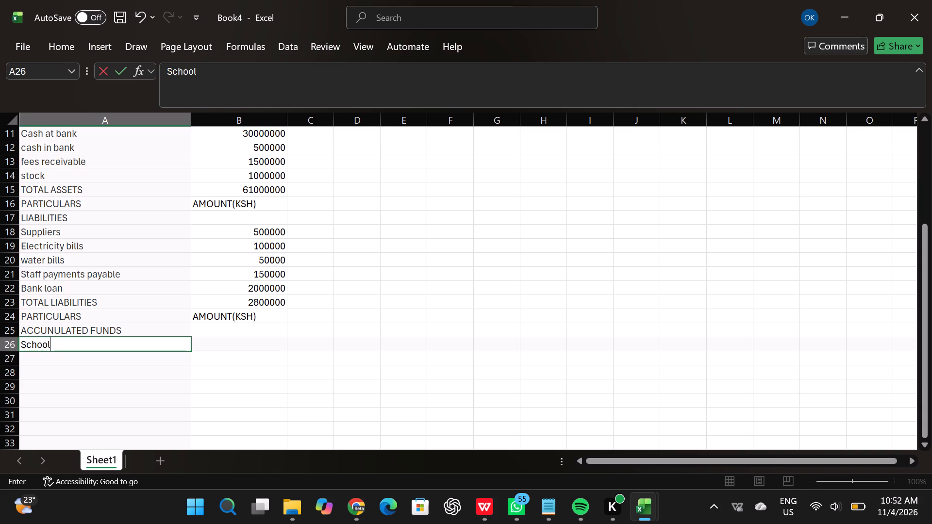
pyautogui.press('space')
pyautogui.write('accumul')
pyautogui.write('ated')
pyautogui.press('space')
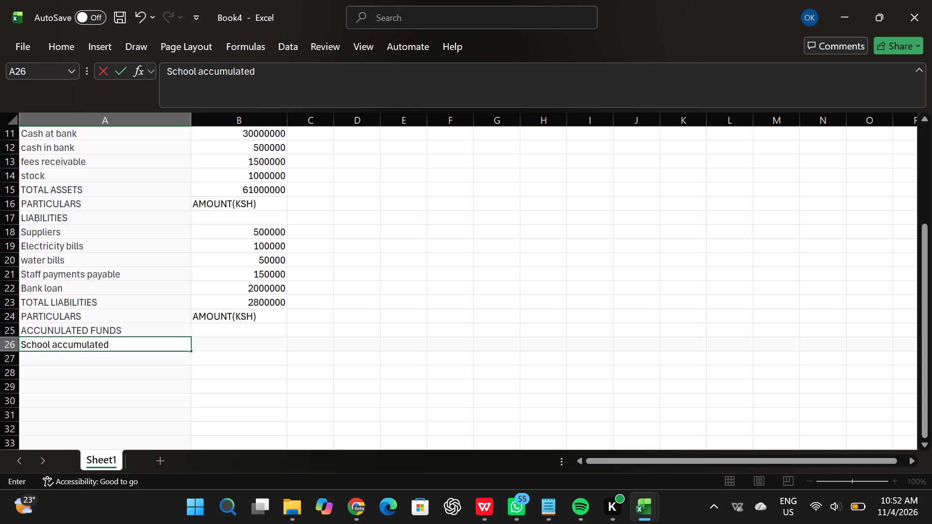
pyautogui.write('fu')
pyautogui.write('nds')
pyautogui.click(211, 353)
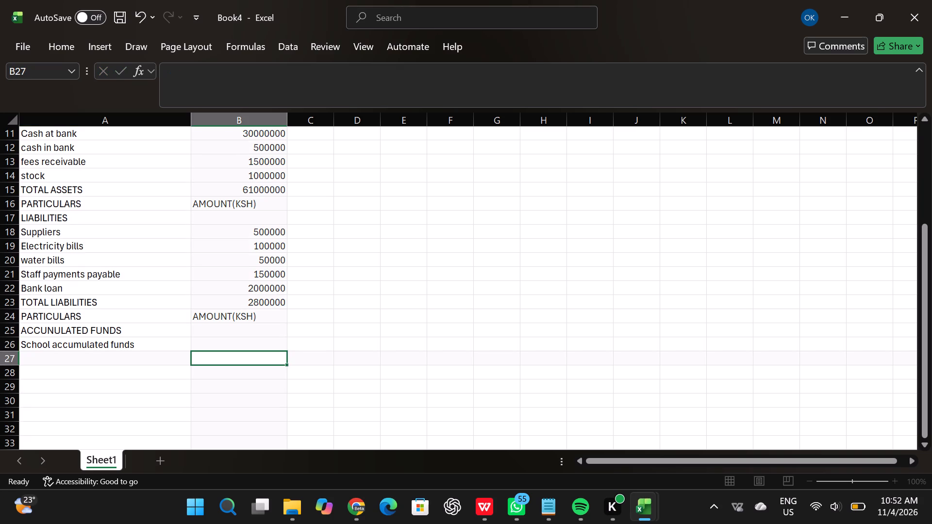
# Calculate the school accumulated funds in cell B26 as total assets minus total liabilities with the formula =B15-B23.
pyautogui.click(219, 344)
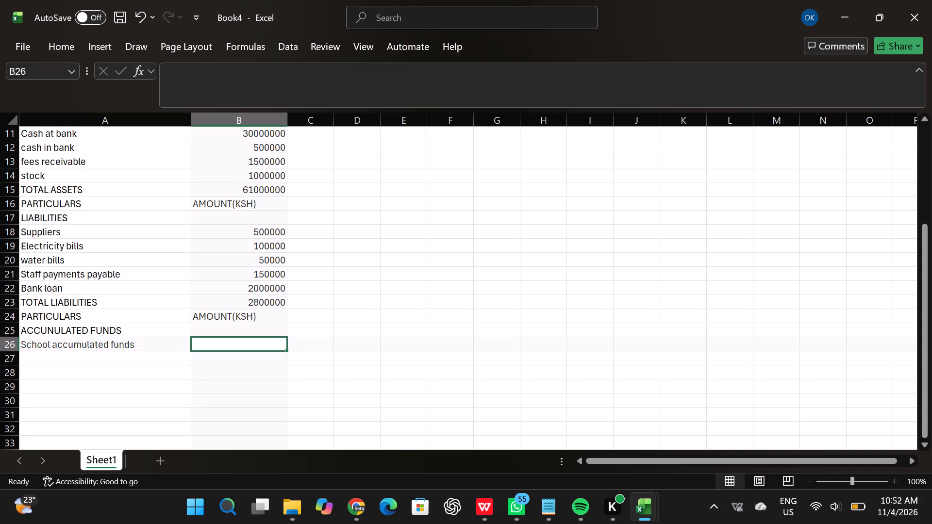
pyautogui.press('=')
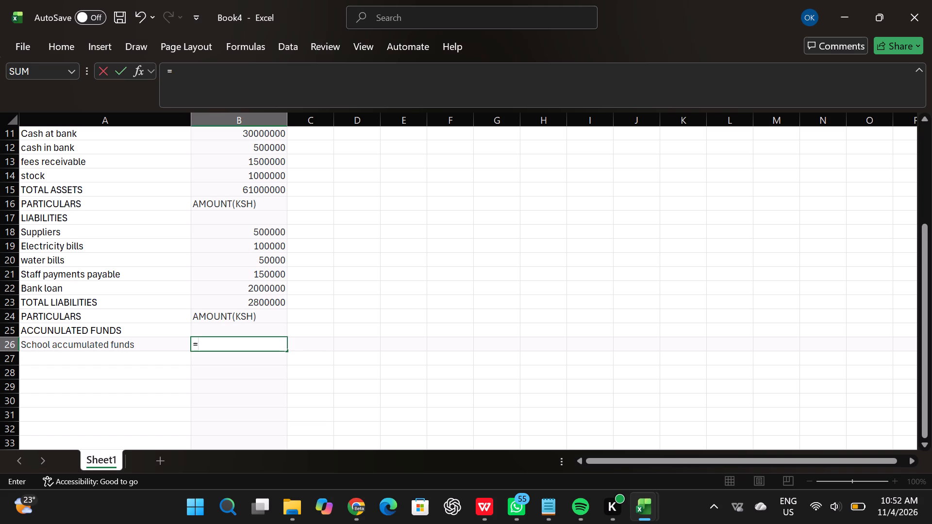
pyautogui.press('b')
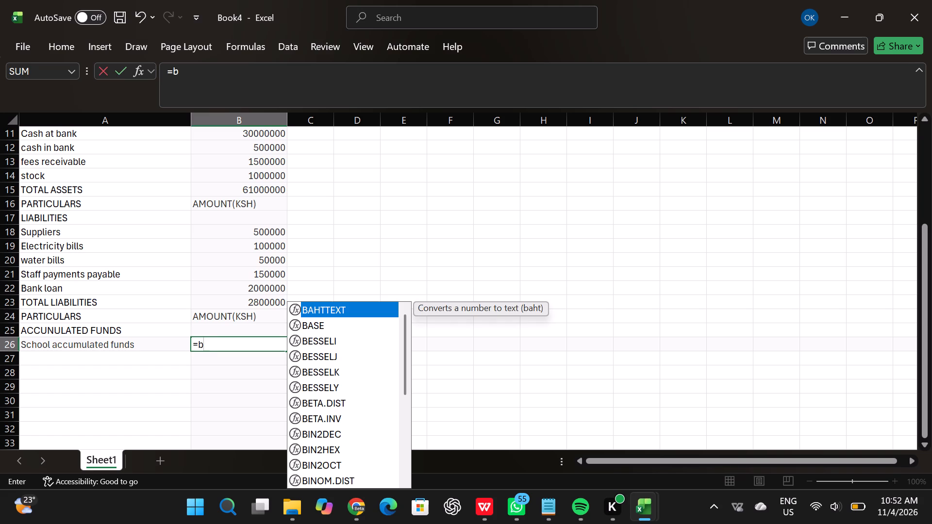
pyautogui.press('BackSpace')
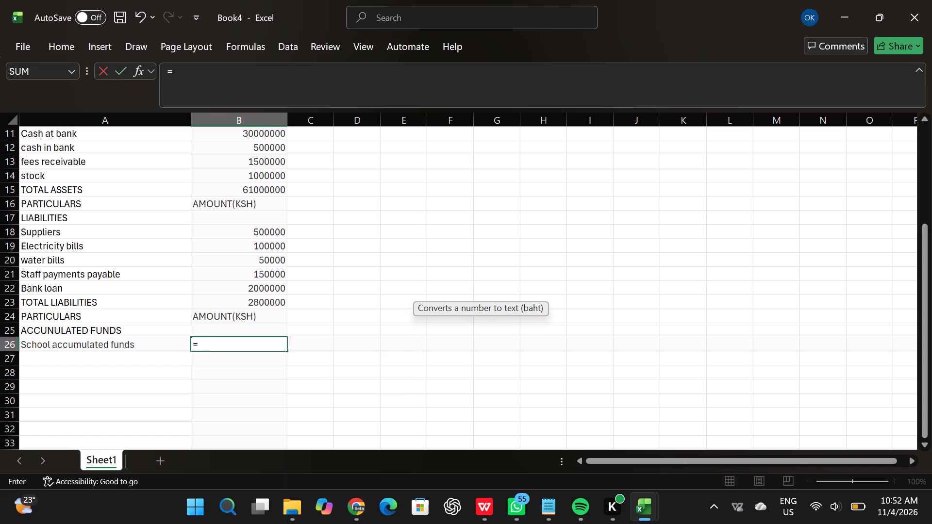
pyautogui.press('b')
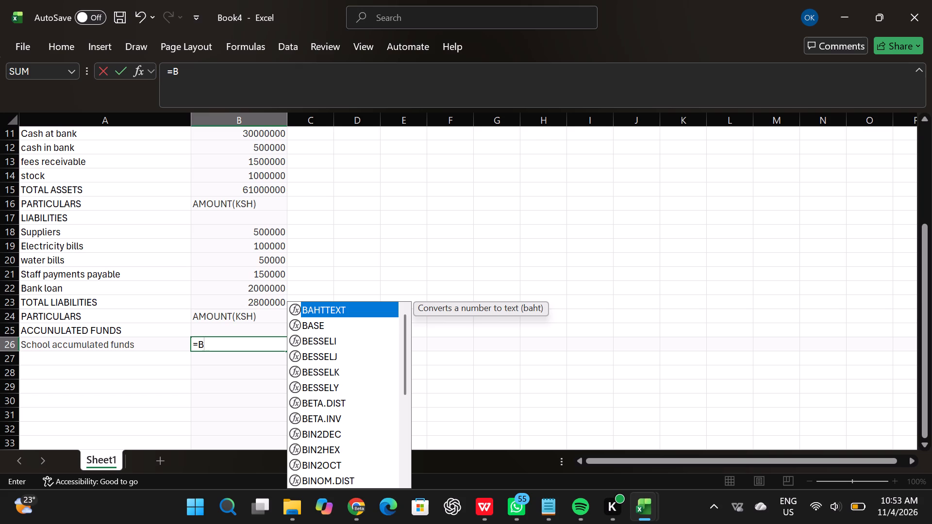
pyautogui.press('1')
pyautogui.press('5')
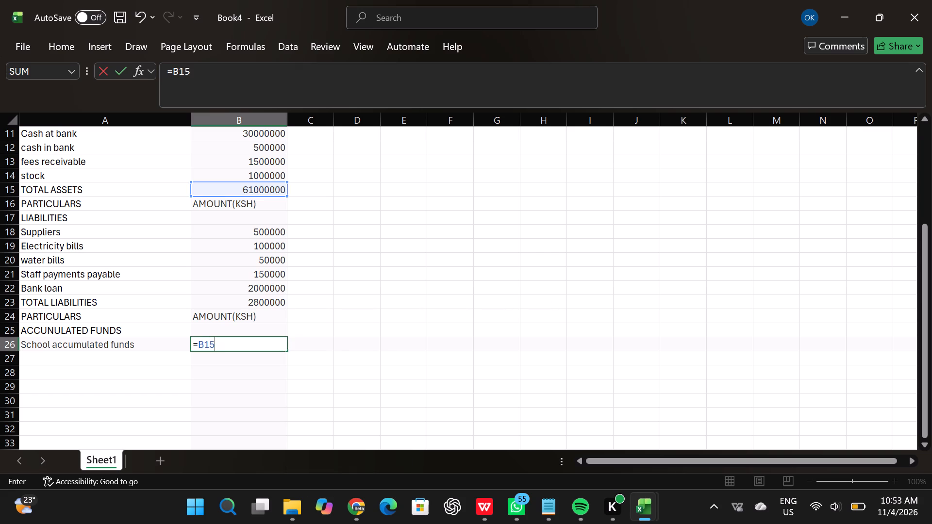
pyautogui.hotkey('shift', '_')
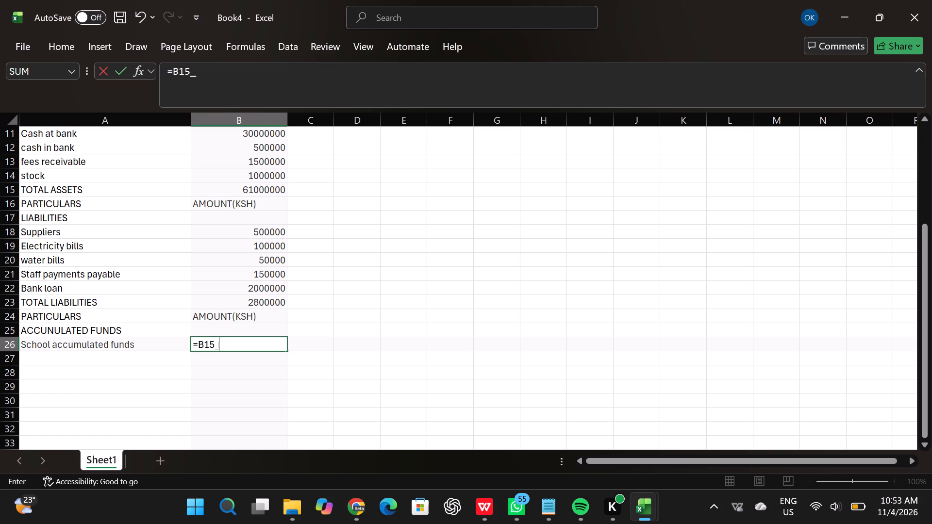
pyautogui.hotkey('shift', '_')
pyautogui.write('_-')
pyautogui.press('BackSpace')
pyautogui.press('BackSpace')
pyautogui.press('BackSpace')
pyautogui.press('BackSpace')
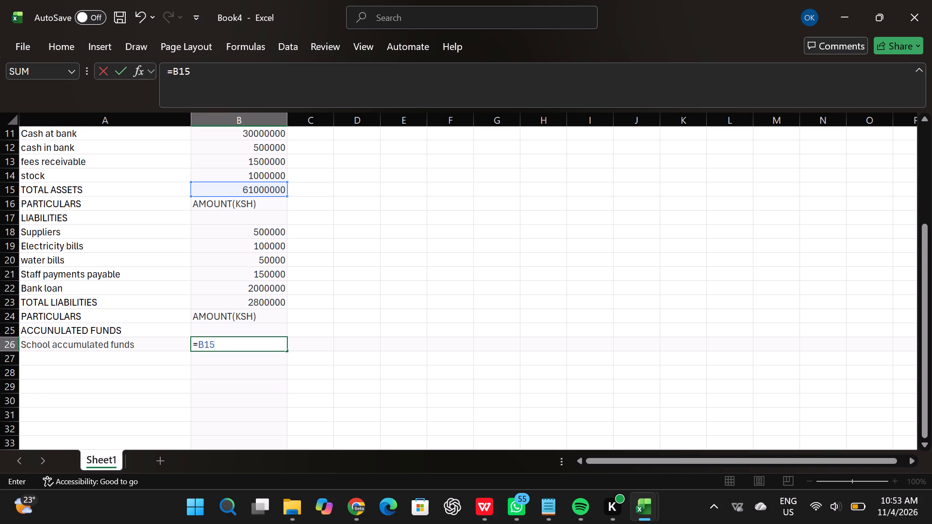
pyautogui.press('-')
pyautogui.write('B2')
pyautogui.press('3')
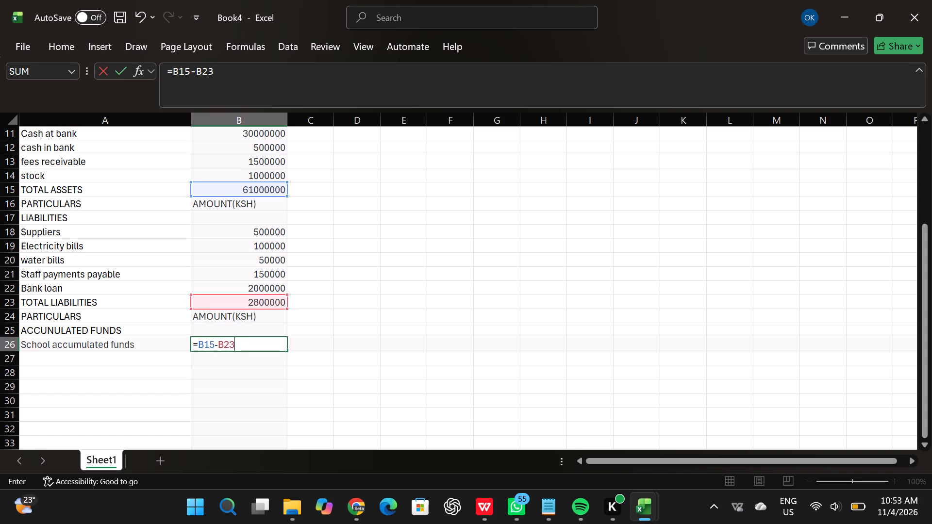
pyautogui.press('Return')
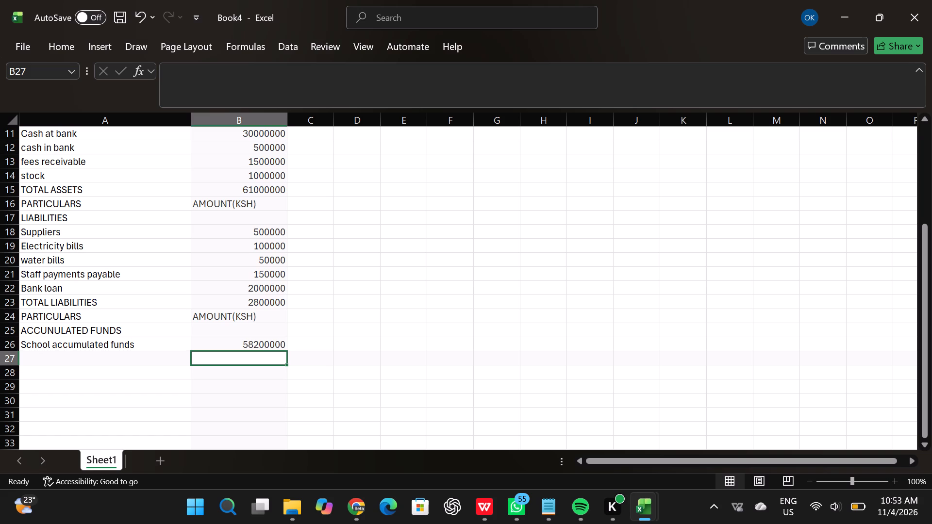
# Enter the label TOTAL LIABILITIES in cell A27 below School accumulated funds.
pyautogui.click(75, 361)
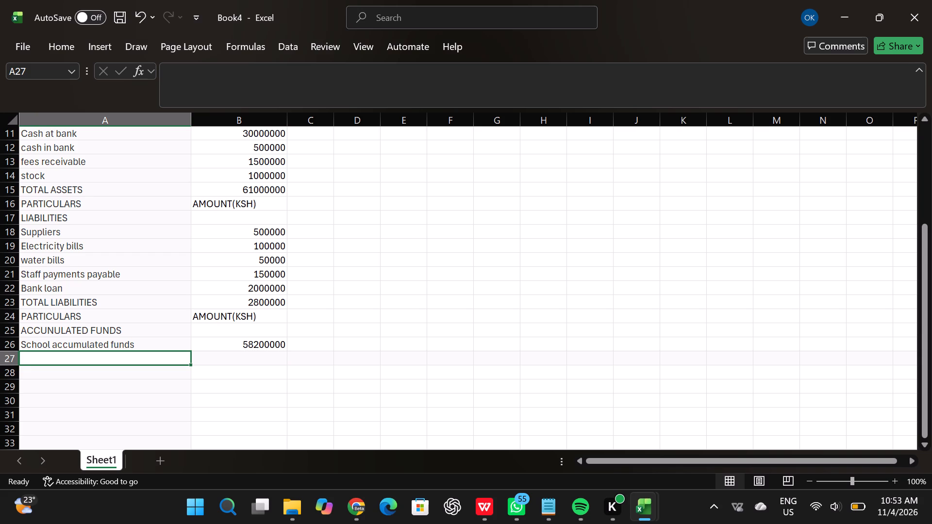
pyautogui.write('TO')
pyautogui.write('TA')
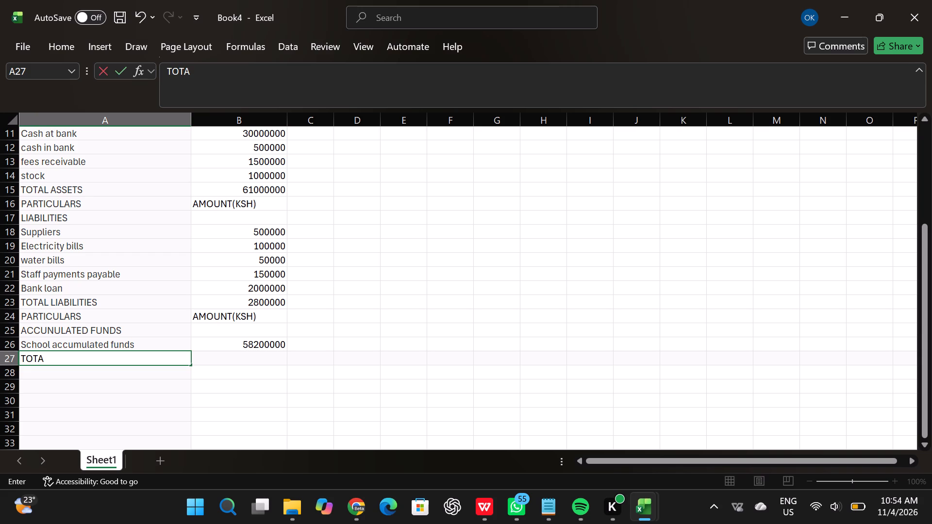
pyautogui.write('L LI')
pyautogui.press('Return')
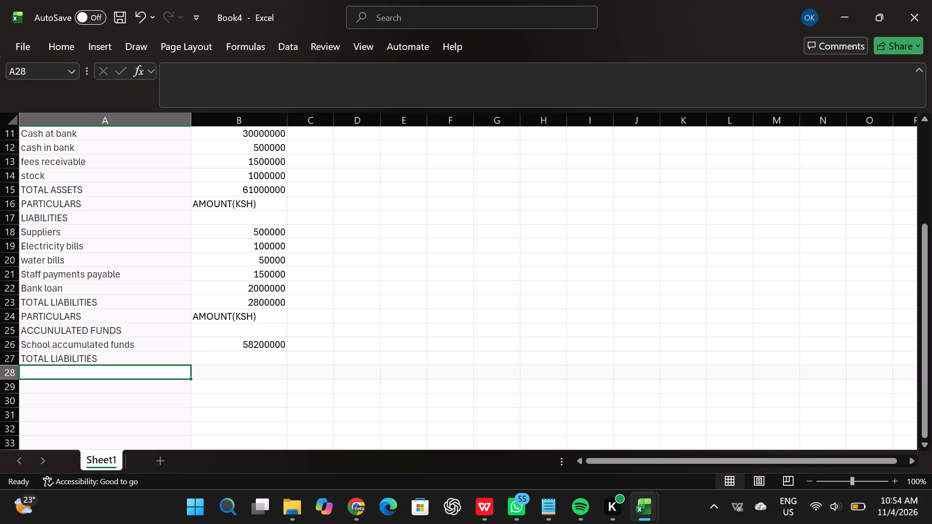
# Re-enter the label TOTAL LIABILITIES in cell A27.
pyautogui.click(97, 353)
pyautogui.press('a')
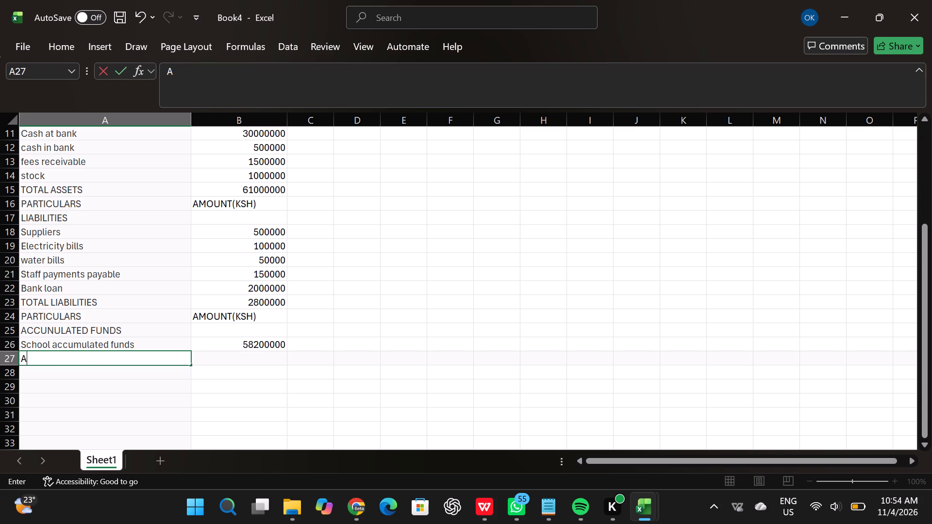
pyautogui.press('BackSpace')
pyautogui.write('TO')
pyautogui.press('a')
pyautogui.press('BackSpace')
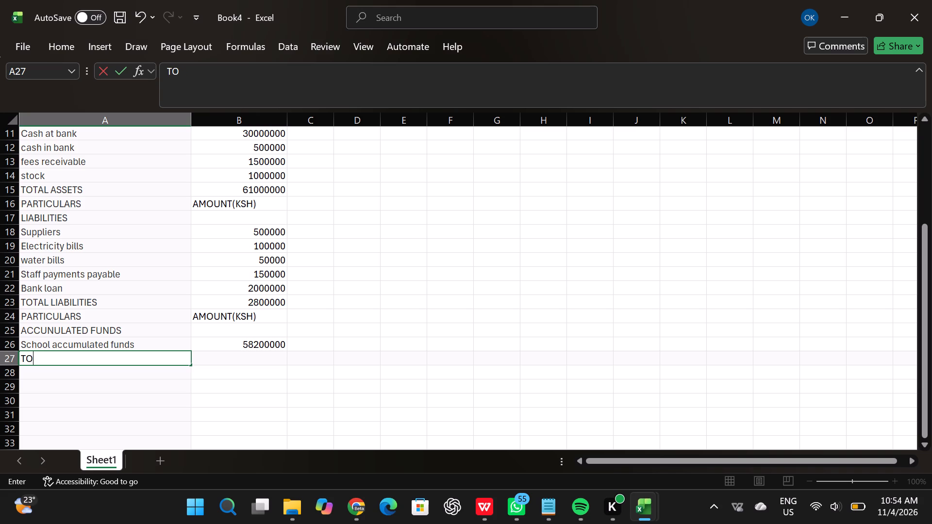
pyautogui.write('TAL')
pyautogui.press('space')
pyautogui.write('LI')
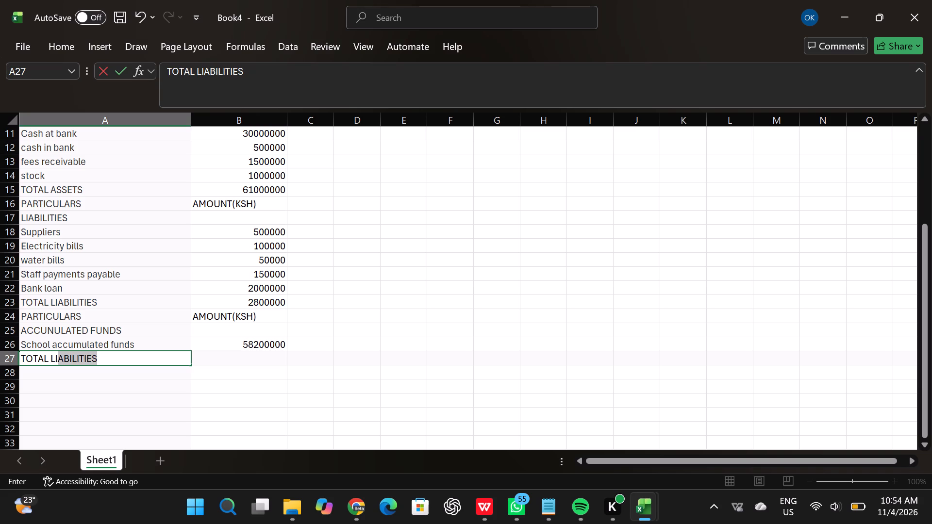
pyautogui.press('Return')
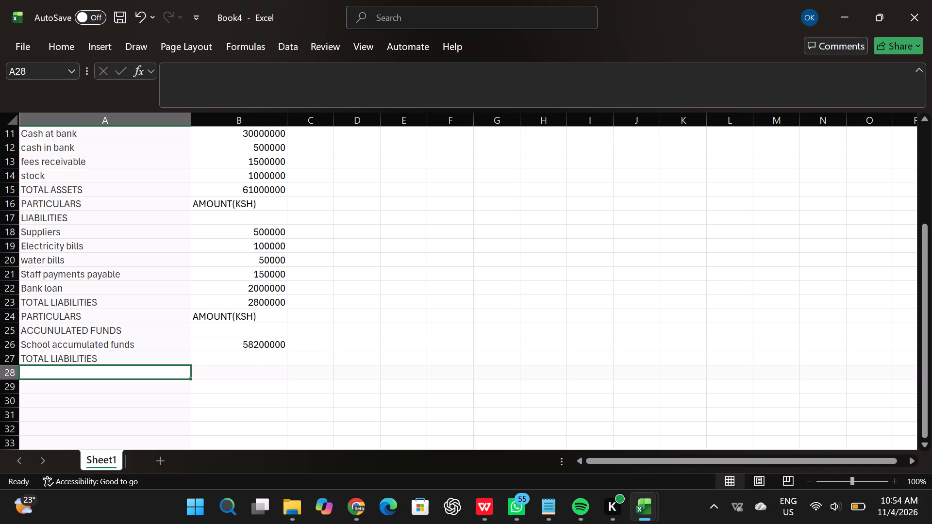
# Replace the label in cell A27 with TOTAL LIABILITIES AND FUNDS.
pyautogui.click(105, 359)
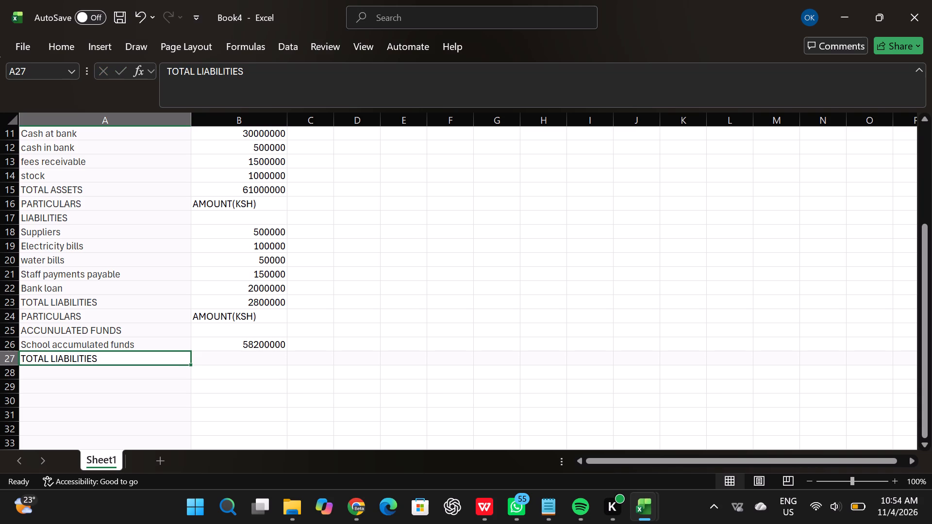
pyautogui.click(115, 358)
pyautogui.press('j')
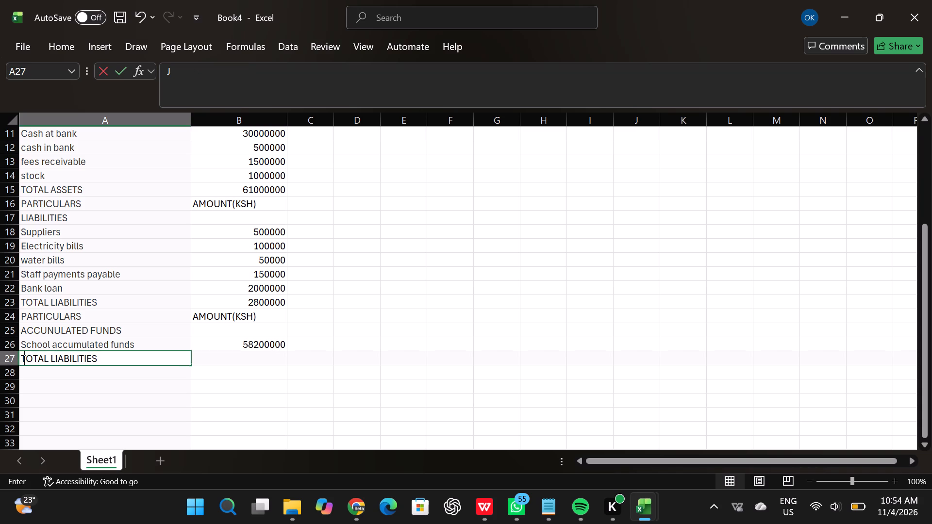
pyautogui.press('BackSpace')
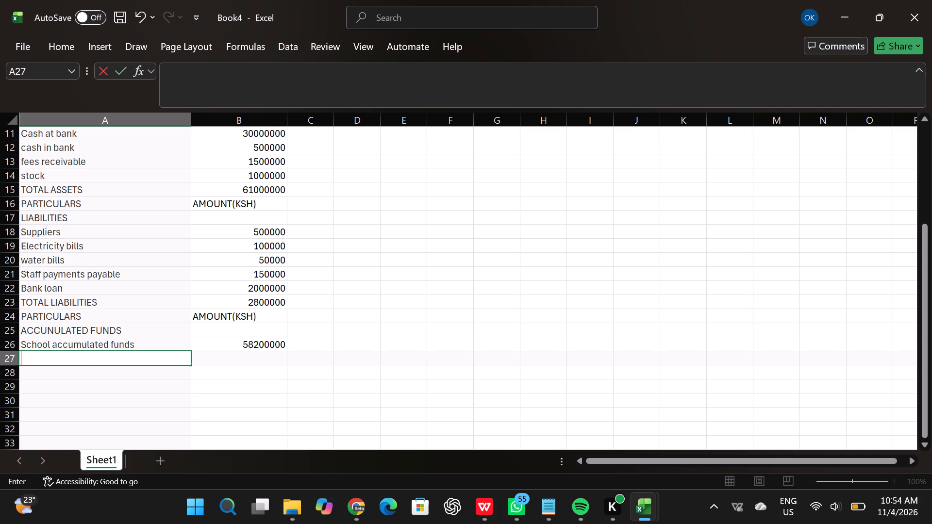
pyautogui.write('TOTA')
pyautogui.write('L')
pyautogui.press('space')
pyautogui.write('LI')
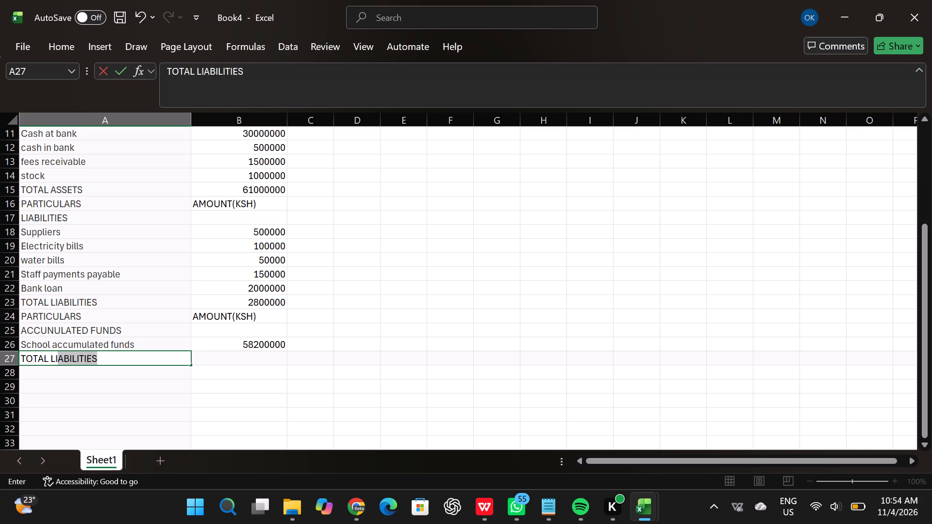
pyautogui.press('a')
pyautogui.write('BI')
pyautogui.write('LI')
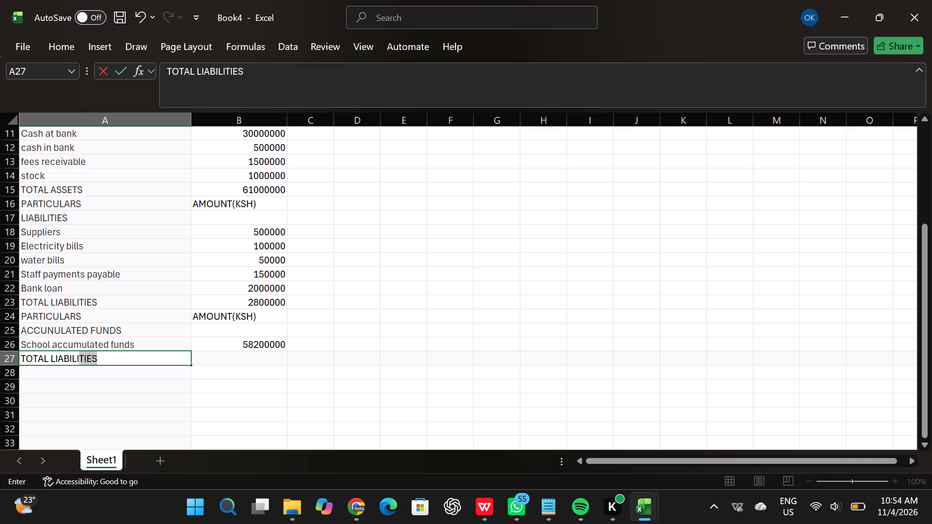
pyautogui.write('TI')
pyautogui.write('ES')
pyautogui.press('space')
pyautogui.write('A')
pyautogui.press('n')
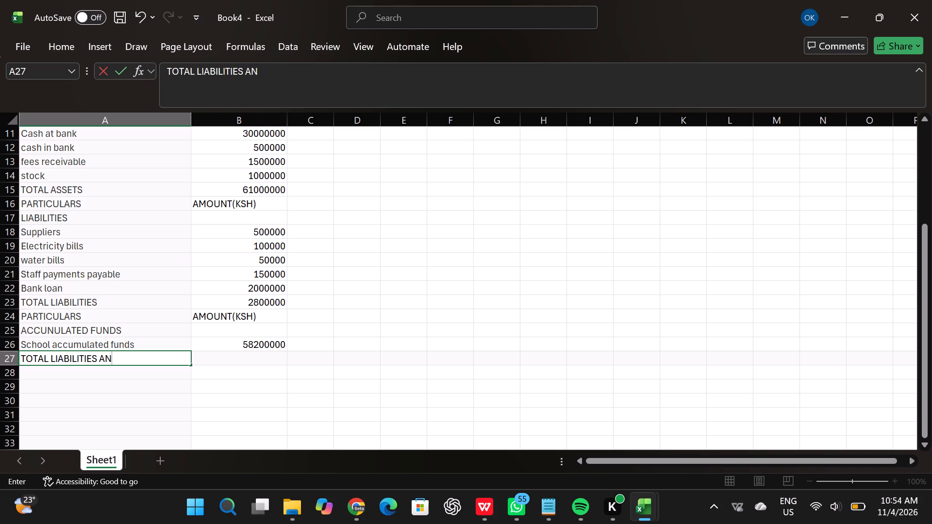
pyautogui.press('d')
pyautogui.press('space')
pyautogui.write('FUM')
pyautogui.press('BackSpace')
pyautogui.write('NDS')
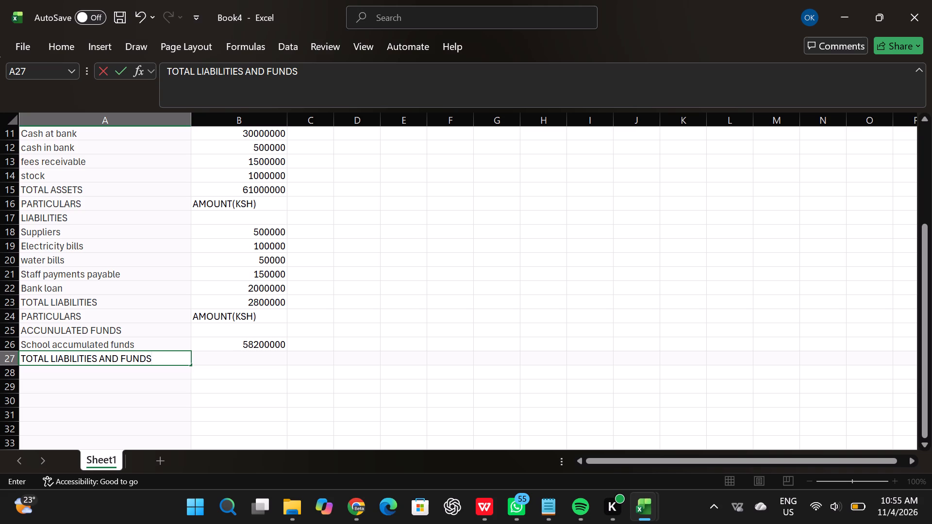
# Start a formula in cell B27 for the total liabilities and funds amount.
pyautogui.click(267, 364)
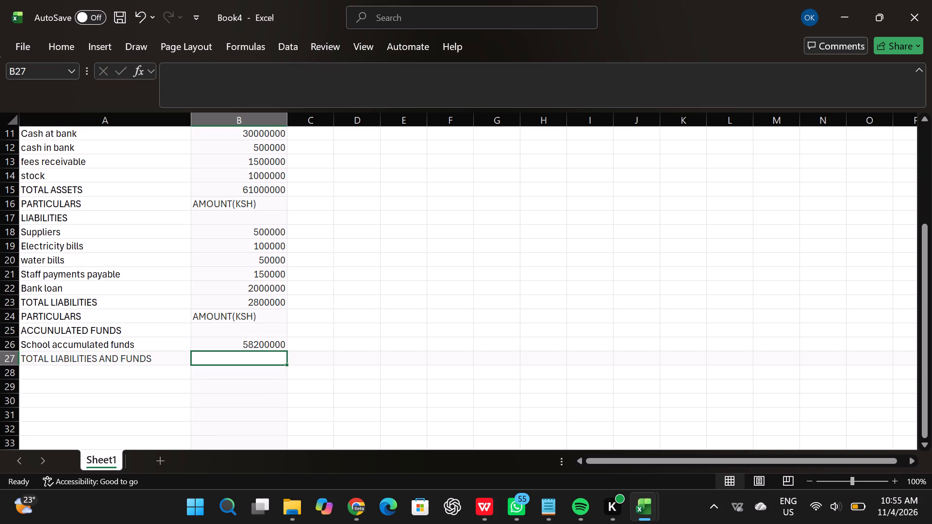
pyautogui.press('=')
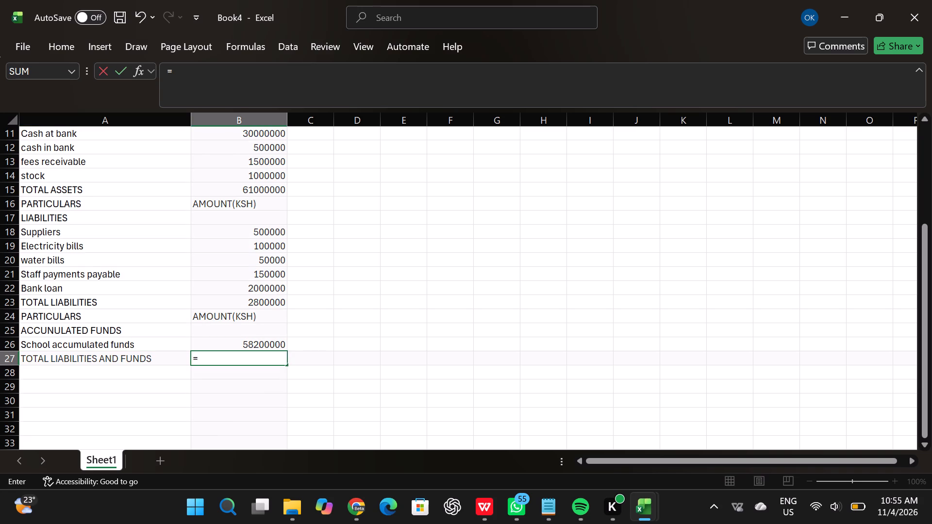
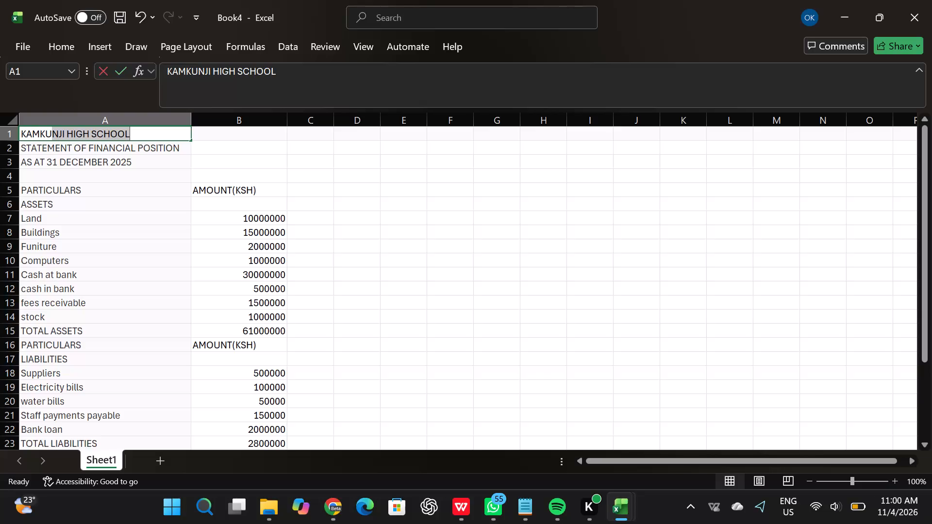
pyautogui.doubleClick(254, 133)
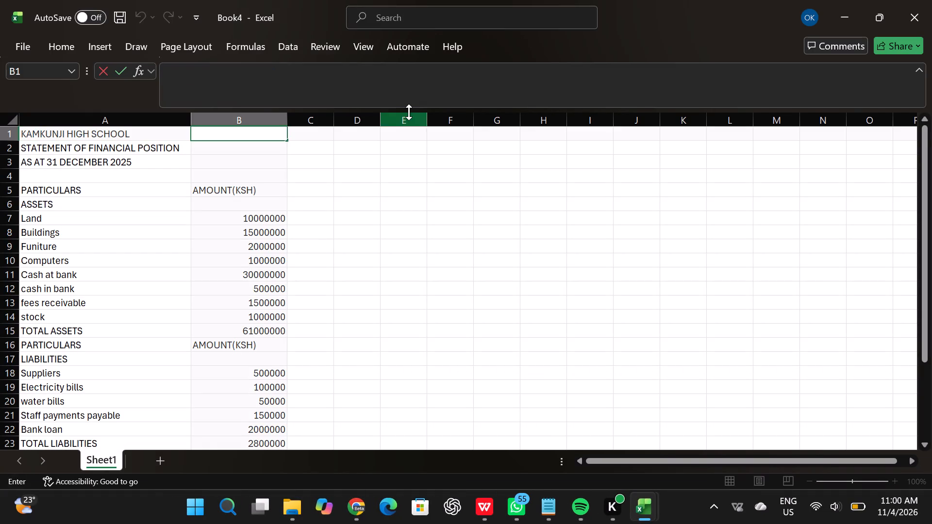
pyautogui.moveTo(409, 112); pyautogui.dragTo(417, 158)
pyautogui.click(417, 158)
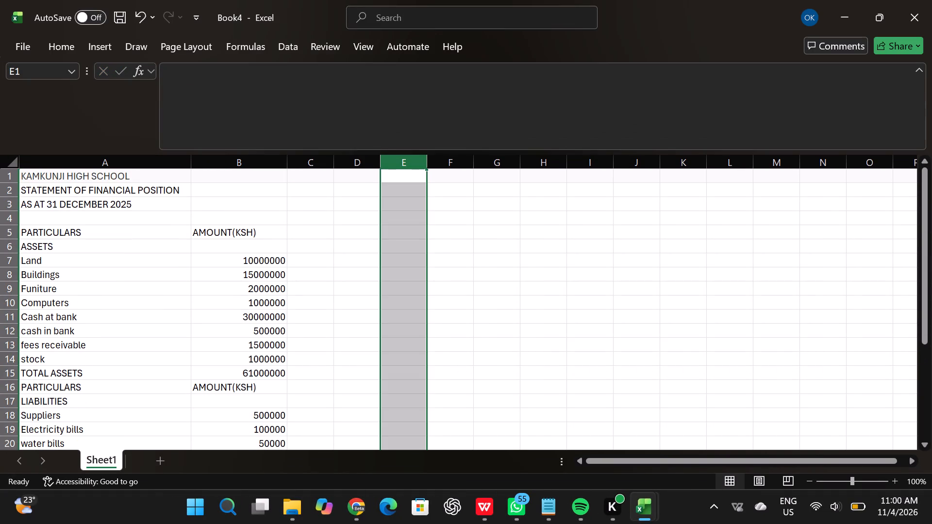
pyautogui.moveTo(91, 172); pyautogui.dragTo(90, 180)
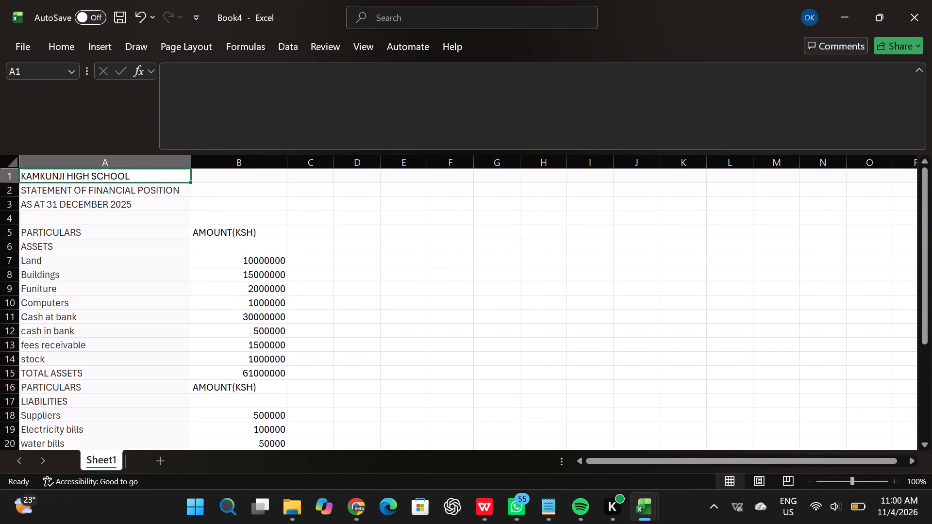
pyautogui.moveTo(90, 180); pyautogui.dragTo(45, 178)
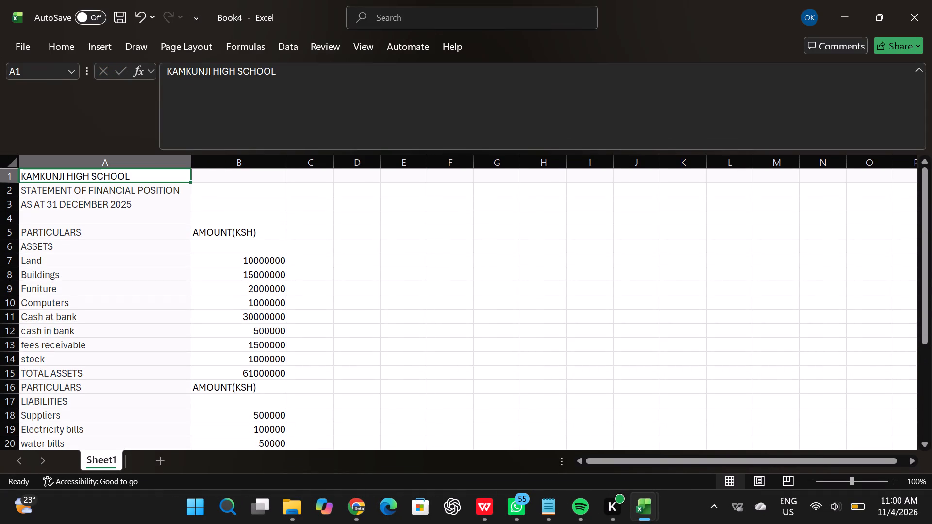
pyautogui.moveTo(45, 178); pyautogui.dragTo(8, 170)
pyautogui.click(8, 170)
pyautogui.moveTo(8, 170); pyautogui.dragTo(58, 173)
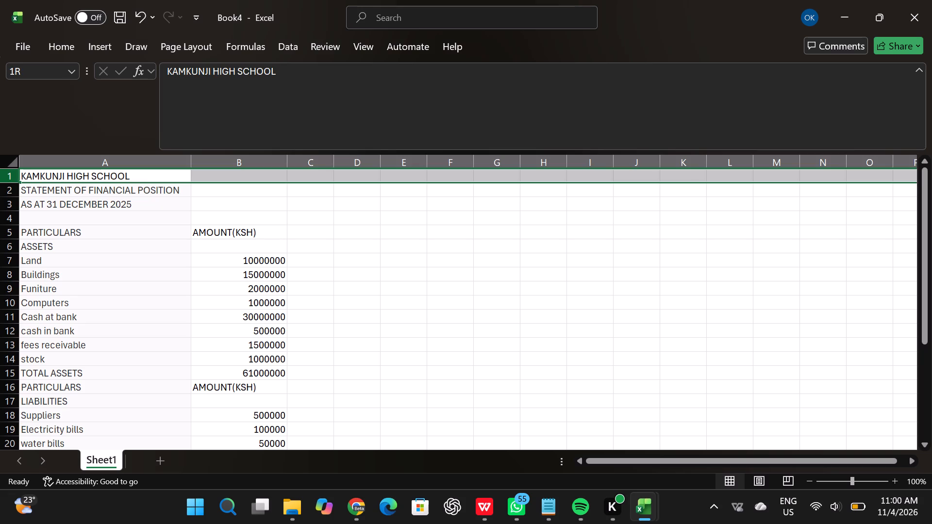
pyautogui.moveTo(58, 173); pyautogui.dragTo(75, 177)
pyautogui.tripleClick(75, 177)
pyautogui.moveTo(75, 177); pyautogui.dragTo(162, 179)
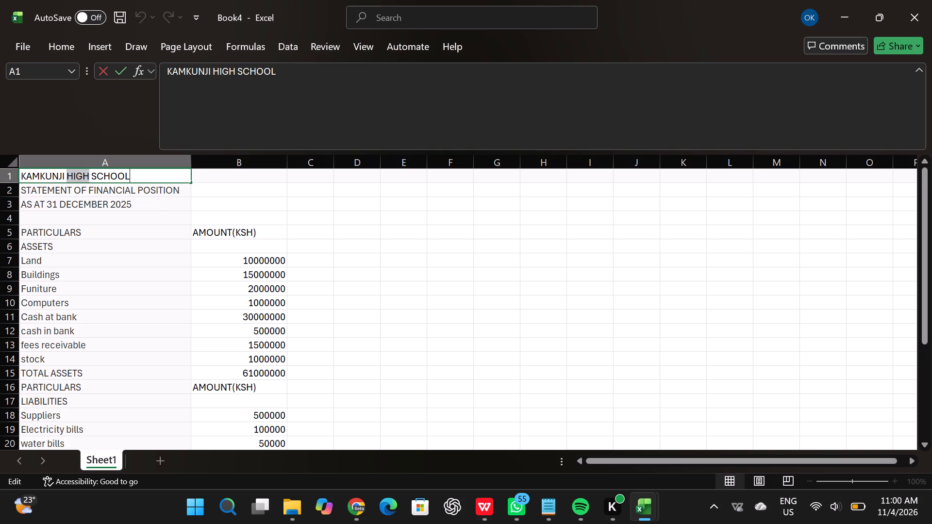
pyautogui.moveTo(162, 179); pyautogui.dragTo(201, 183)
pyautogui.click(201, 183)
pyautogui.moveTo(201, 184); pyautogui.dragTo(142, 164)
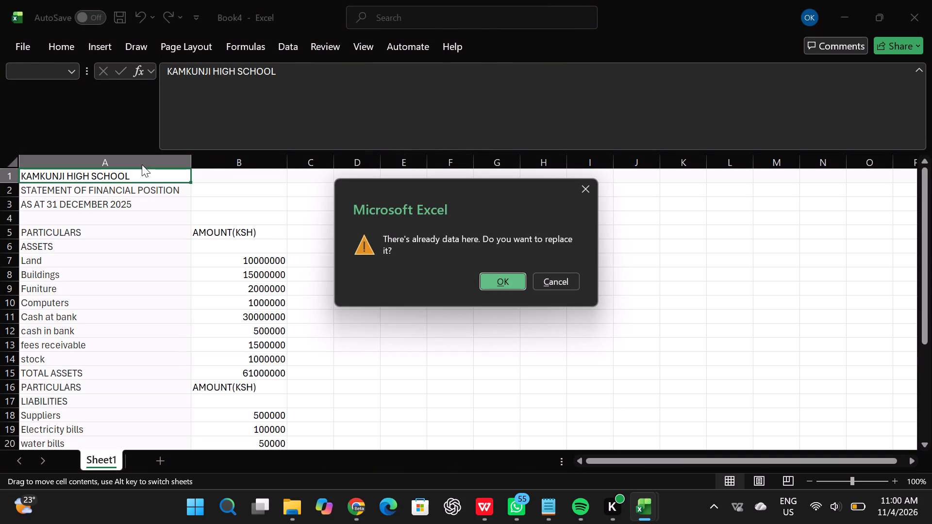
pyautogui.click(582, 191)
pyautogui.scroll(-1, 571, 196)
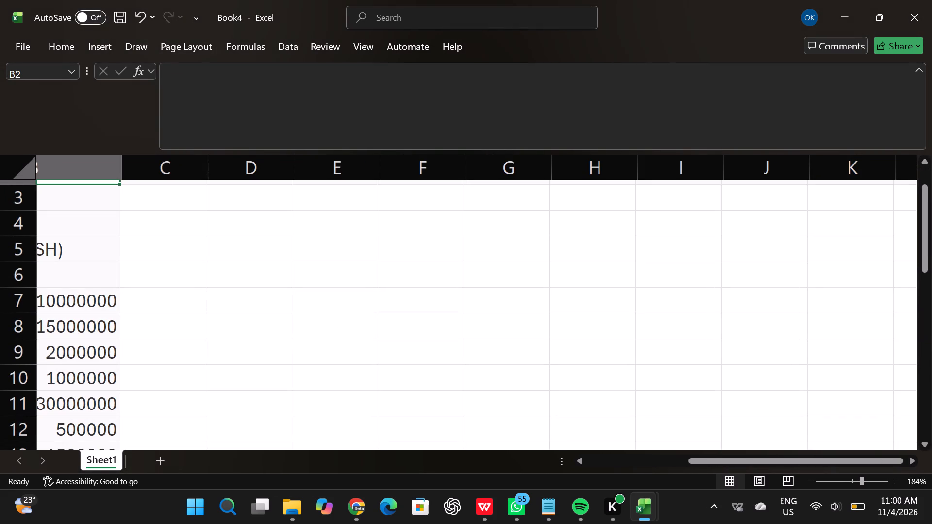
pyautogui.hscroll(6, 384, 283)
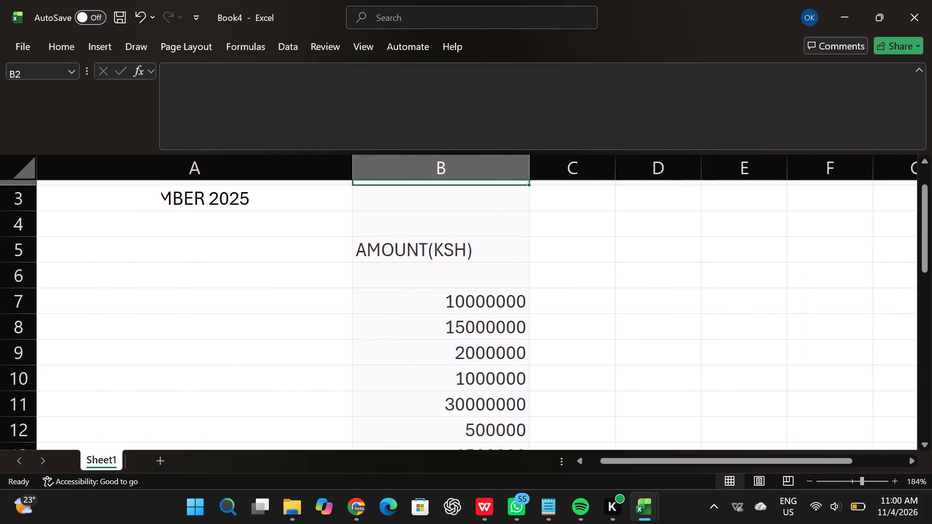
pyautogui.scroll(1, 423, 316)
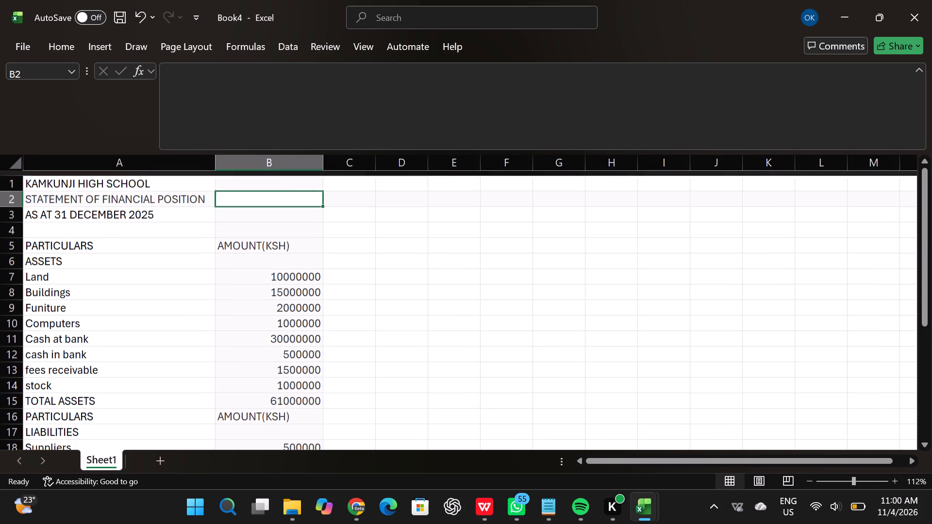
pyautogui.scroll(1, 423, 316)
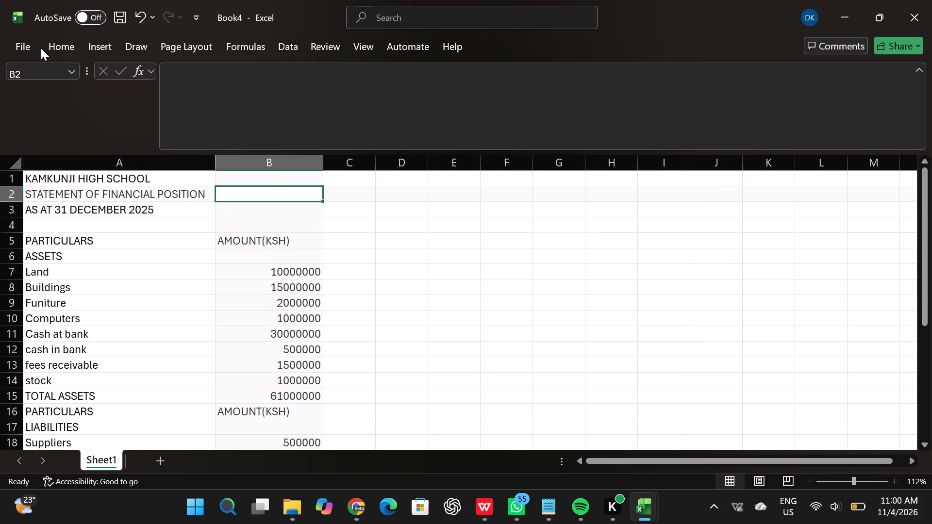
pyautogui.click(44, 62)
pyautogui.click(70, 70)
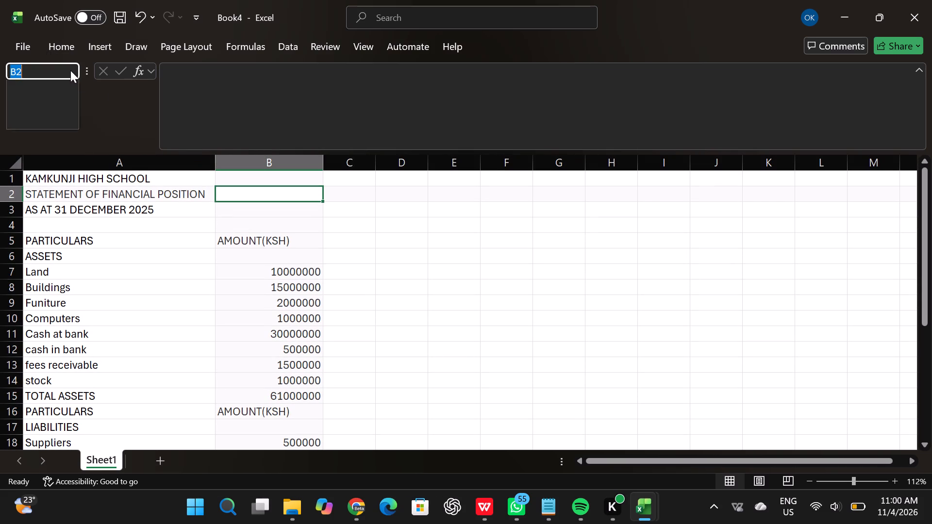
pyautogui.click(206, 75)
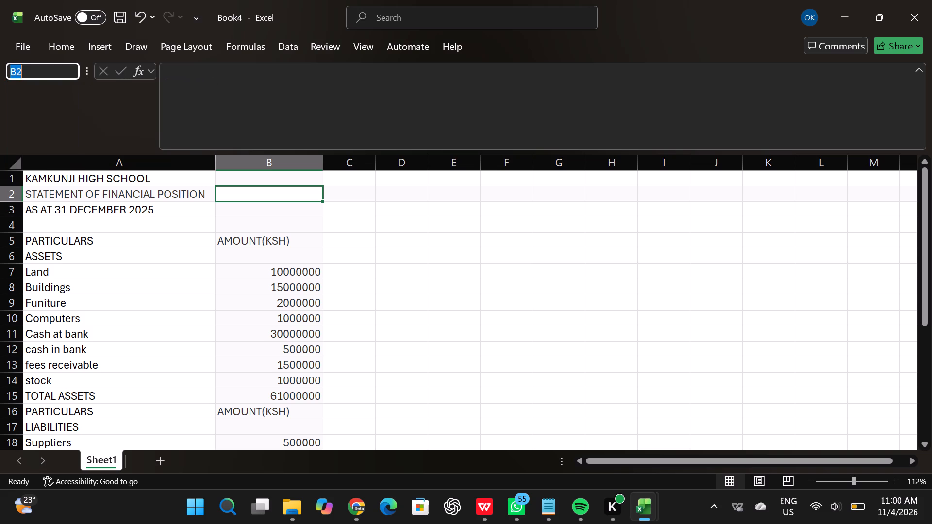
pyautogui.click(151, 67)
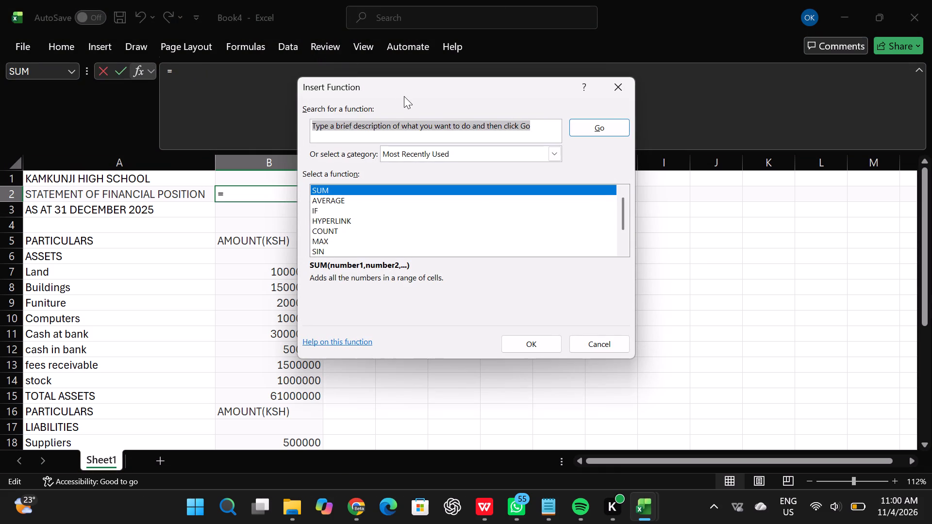
# Close the Insert Function dialog, discarding the formula started in cell B2.
pyautogui.click(624, 84)
pyautogui.hscroll(1, 576, 184)
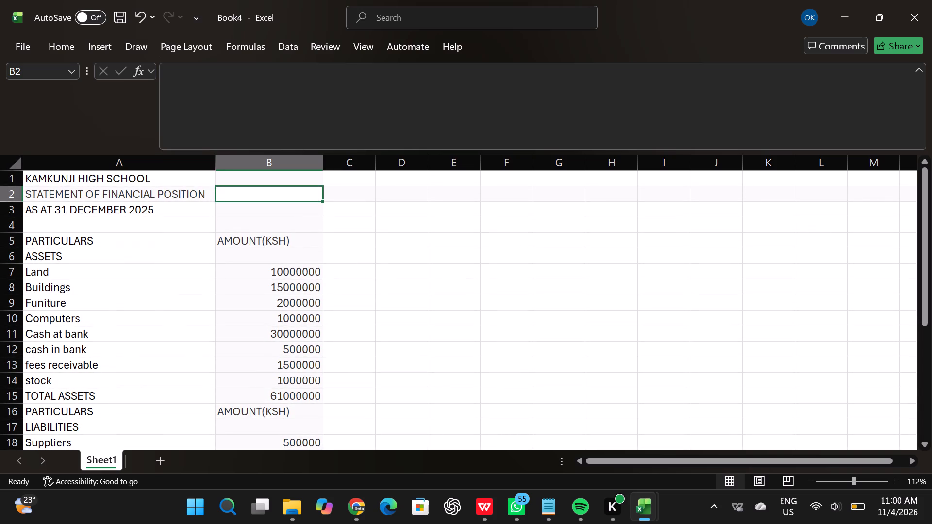
# Select the school name heading KAMKUNJI HIGH SCHOOL in cell A1.
pyautogui.moveTo(96, 178); pyautogui.dragTo(94, 191)
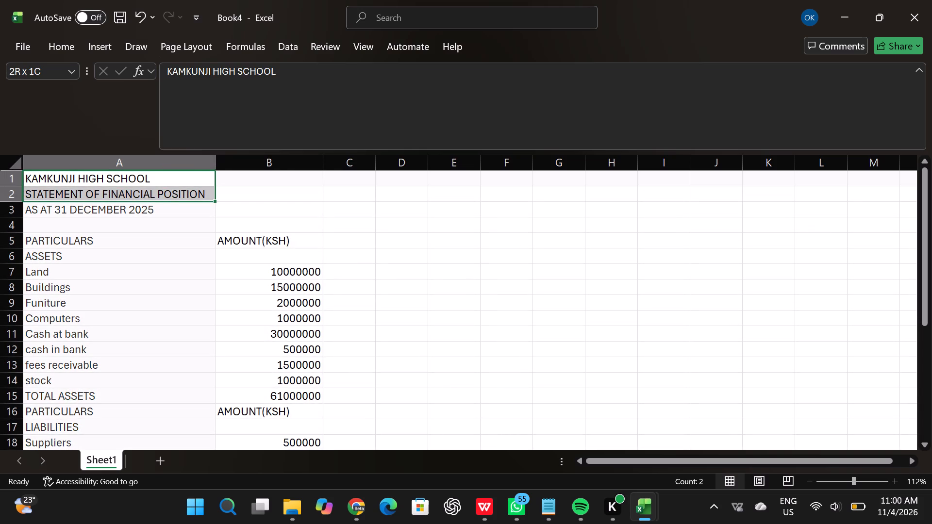
pyautogui.moveTo(94, 191); pyautogui.dragTo(82, 180)
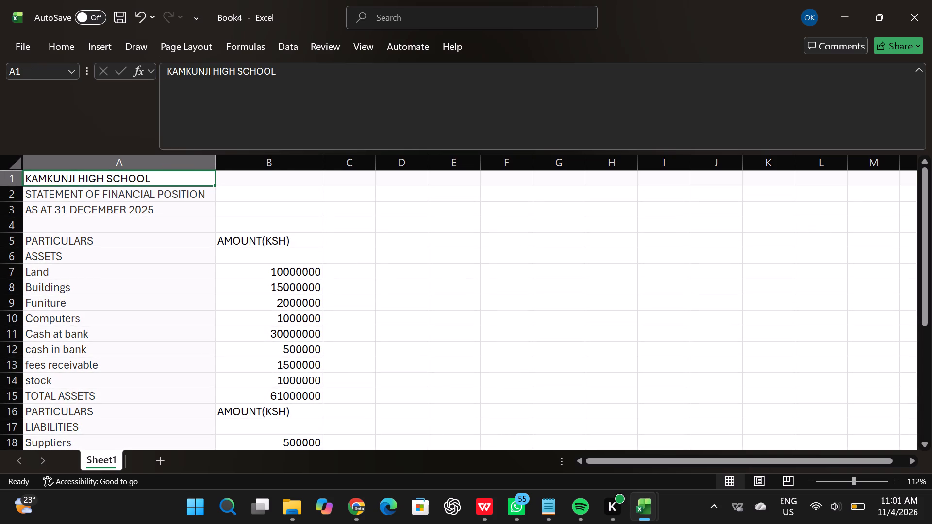
pyautogui.moveTo(39, 181); pyautogui.dragTo(66, 176)
pyautogui.moveTo(67, 176); pyautogui.dragTo(85, 174)
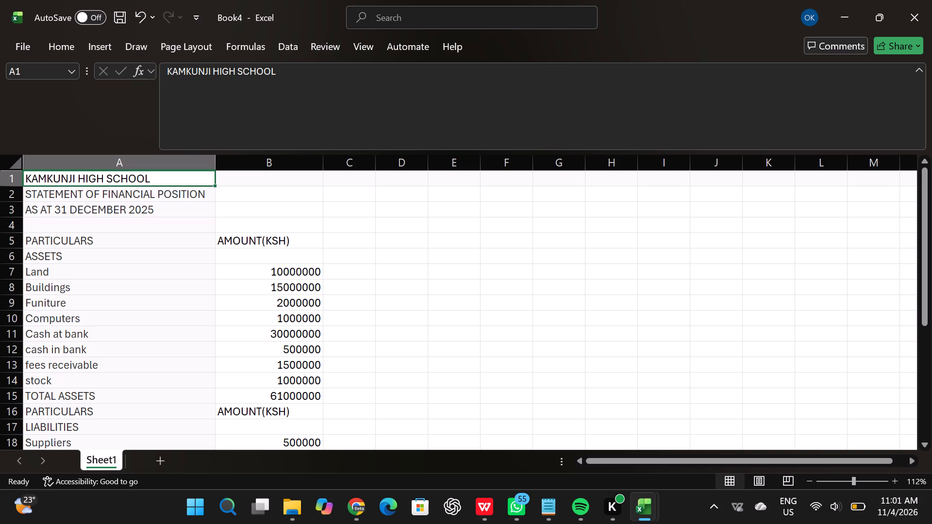
pyautogui.moveTo(85, 174); pyautogui.dragTo(162, 173)
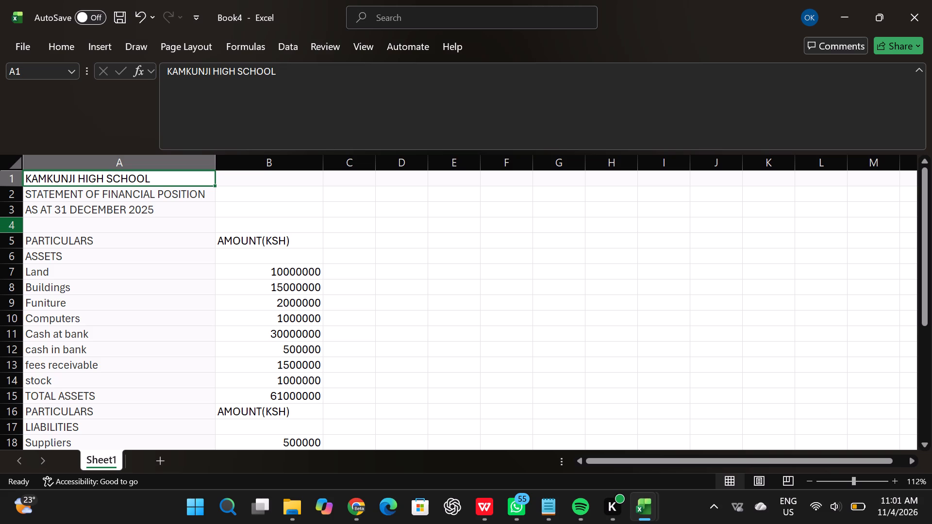
pyautogui.moveTo(59, 177); pyautogui.dragTo(62, 186)
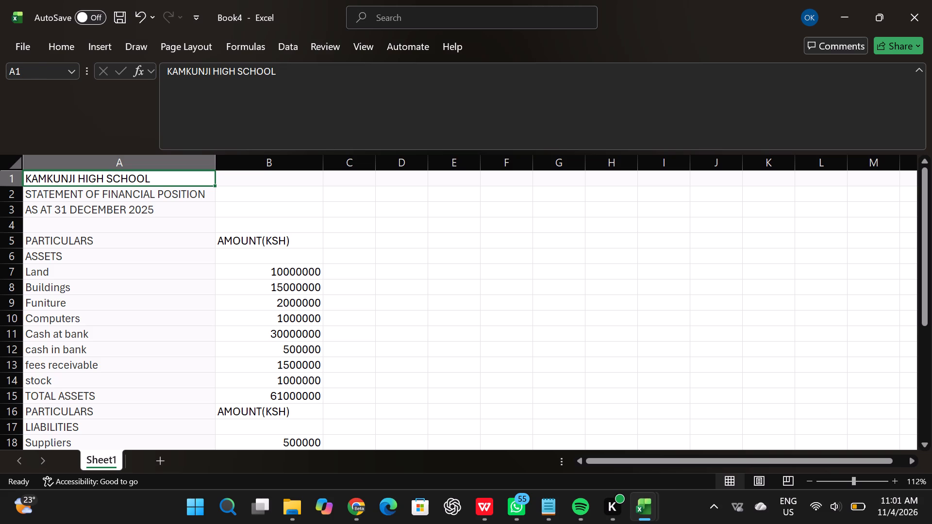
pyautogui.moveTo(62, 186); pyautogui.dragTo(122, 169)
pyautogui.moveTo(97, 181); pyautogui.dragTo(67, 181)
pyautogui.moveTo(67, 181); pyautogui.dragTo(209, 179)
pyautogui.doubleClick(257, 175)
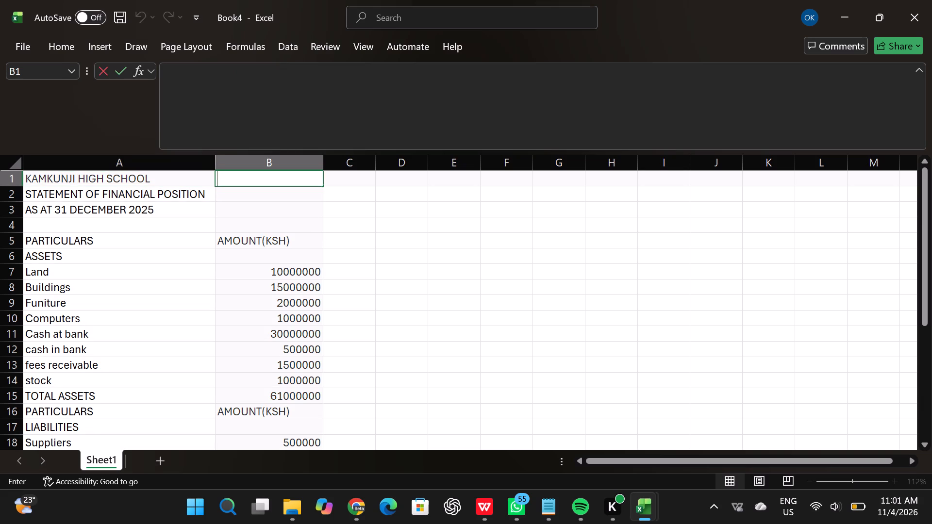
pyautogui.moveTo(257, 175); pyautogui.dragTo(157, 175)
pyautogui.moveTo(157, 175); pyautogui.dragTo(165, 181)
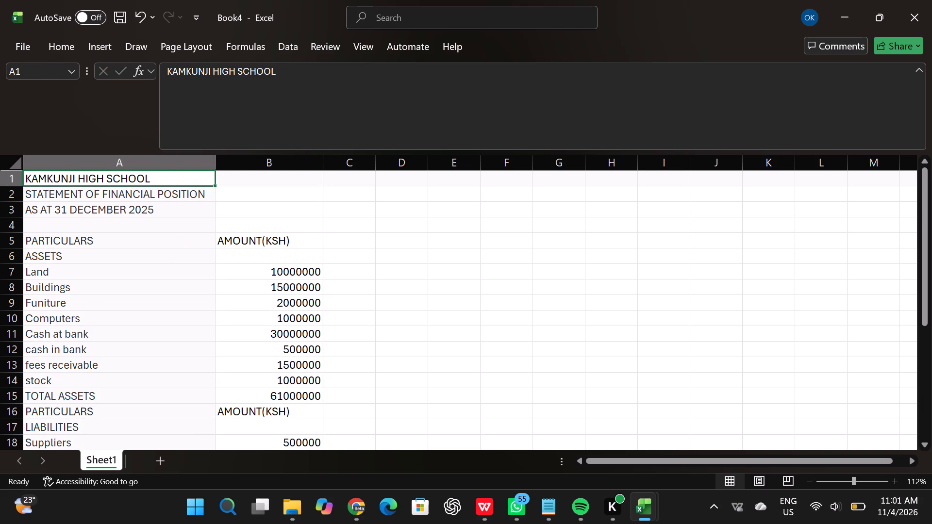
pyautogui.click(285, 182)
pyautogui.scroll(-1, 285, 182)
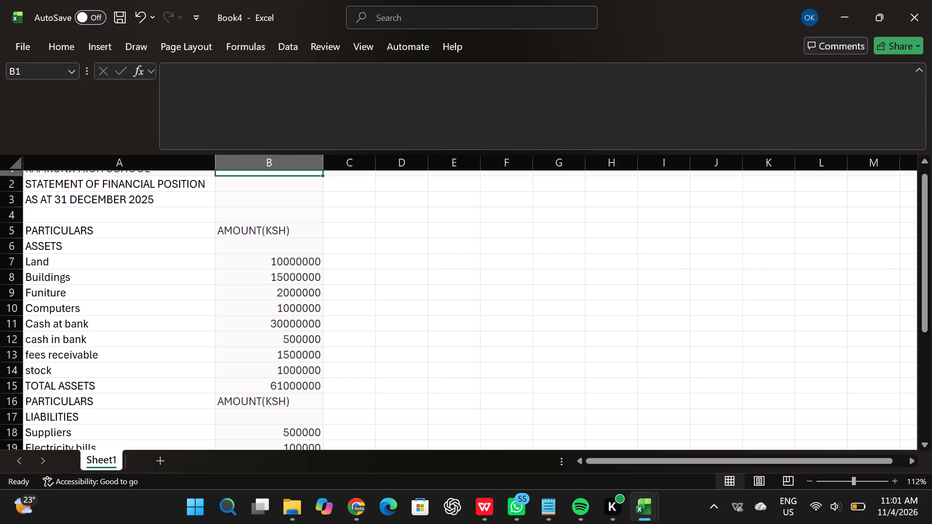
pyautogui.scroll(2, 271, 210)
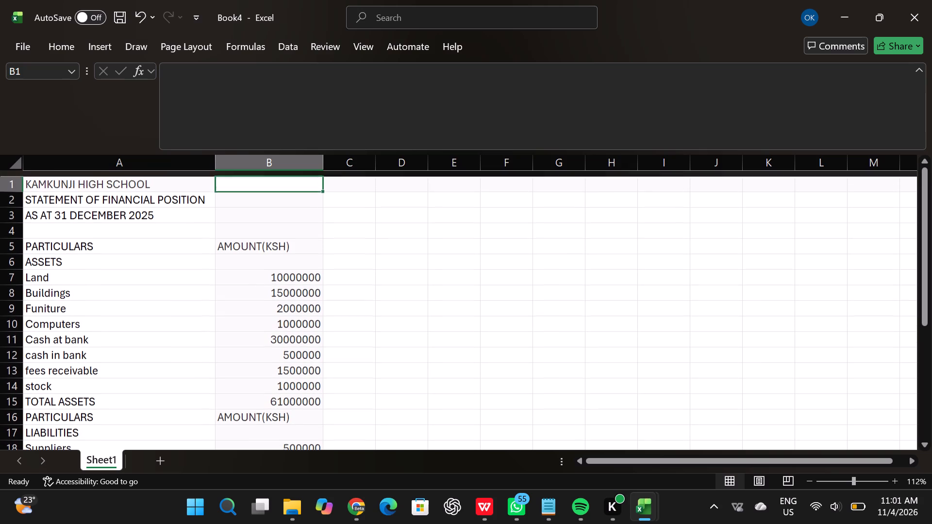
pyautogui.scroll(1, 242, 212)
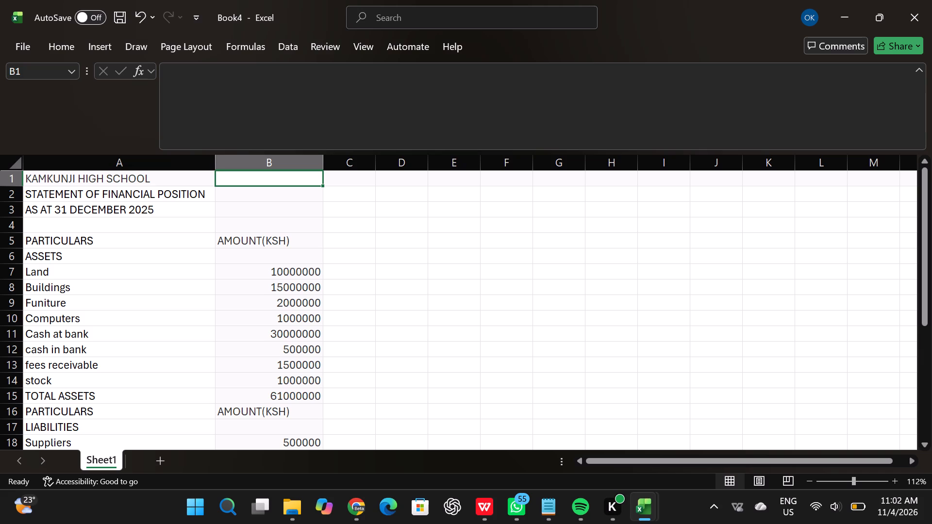
# Apply Merge & Center to the school name and STATEMENT OF FINANCIAL POSITION headings in cells A1 and A2.
pyautogui.click(70, 180)
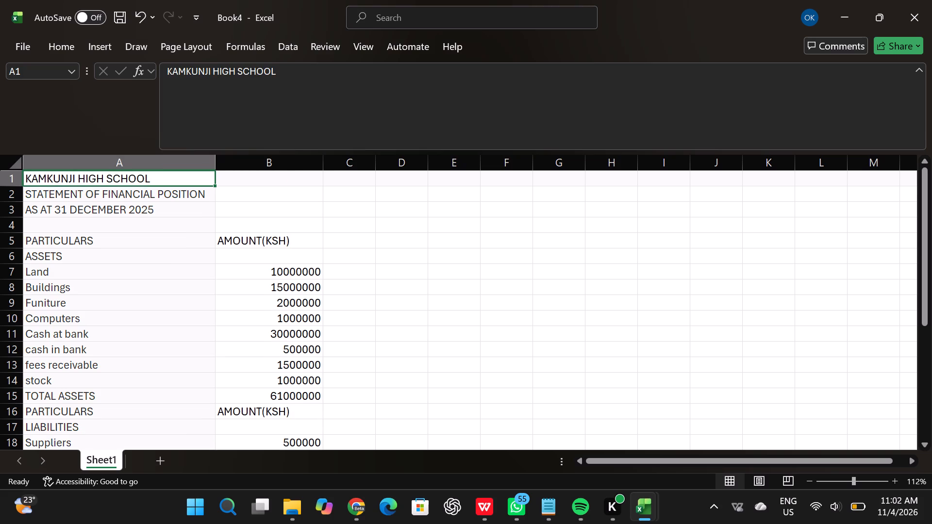
pyautogui.keyDown('ctrl'); pyautogui.click(73, 196); pyautogui.keyUp('ctrl')
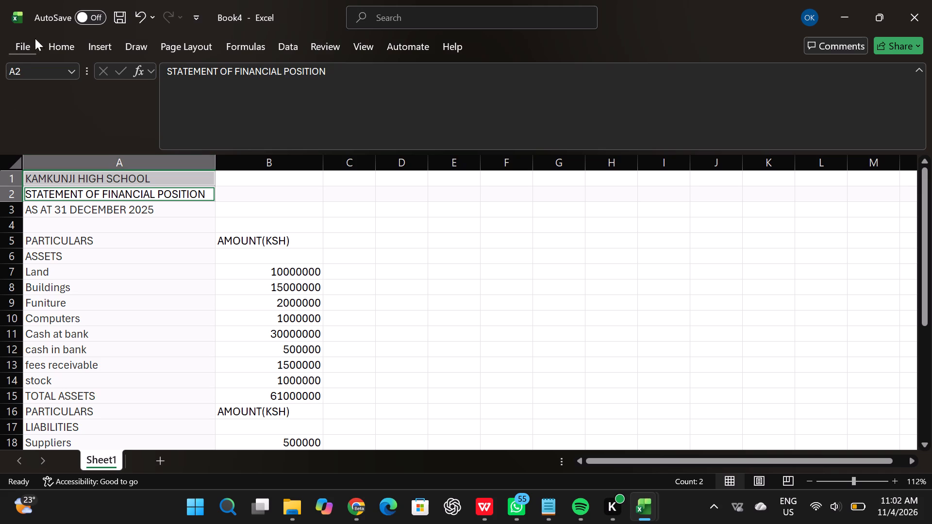
pyautogui.click(58, 43)
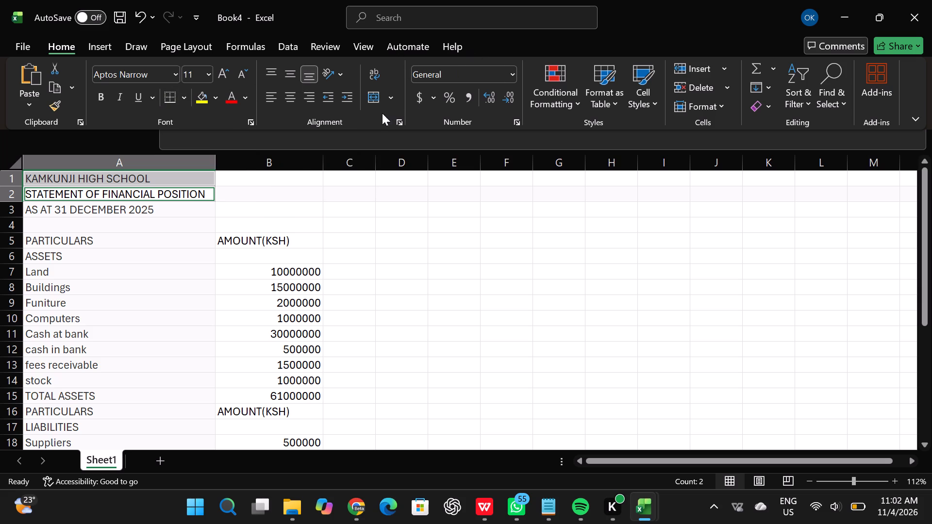
pyautogui.click(390, 92)
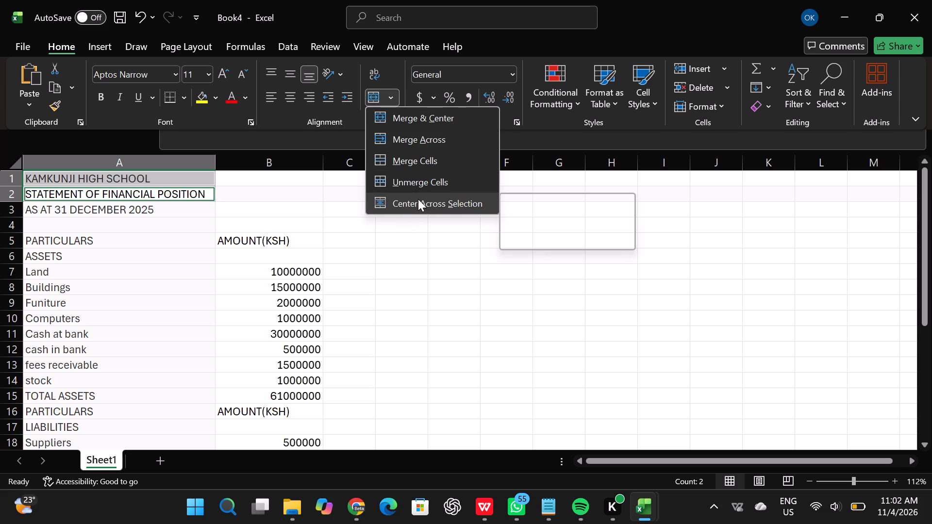
pyautogui.click(415, 117)
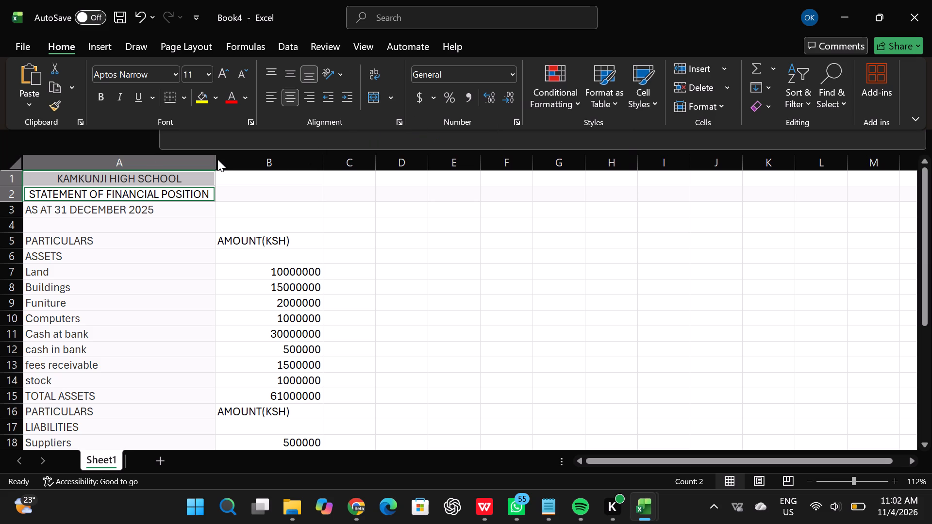
# Set the font size of the KAMKUNJI HIGH SCHOOL heading text in cell A1 to 16.
pyautogui.click(62, 180)
pyautogui.click(52, 183)
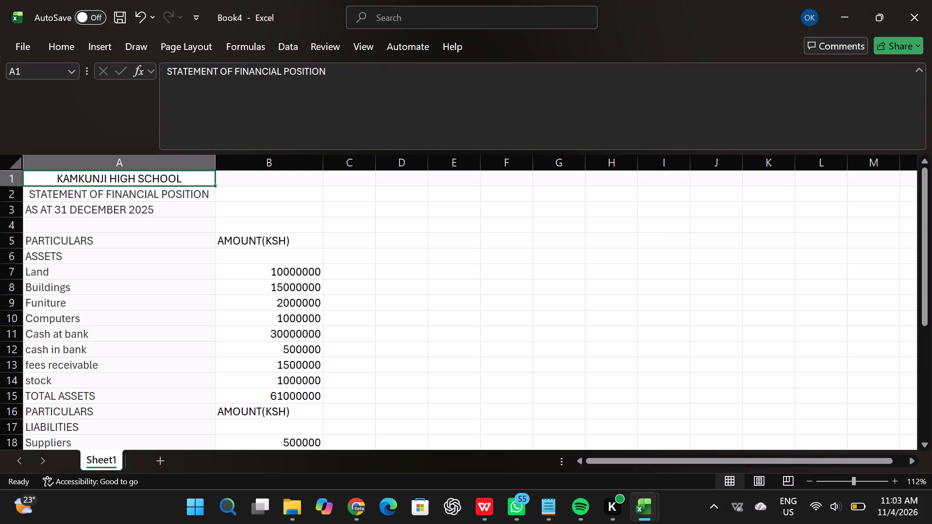
pyautogui.click(51, 178)
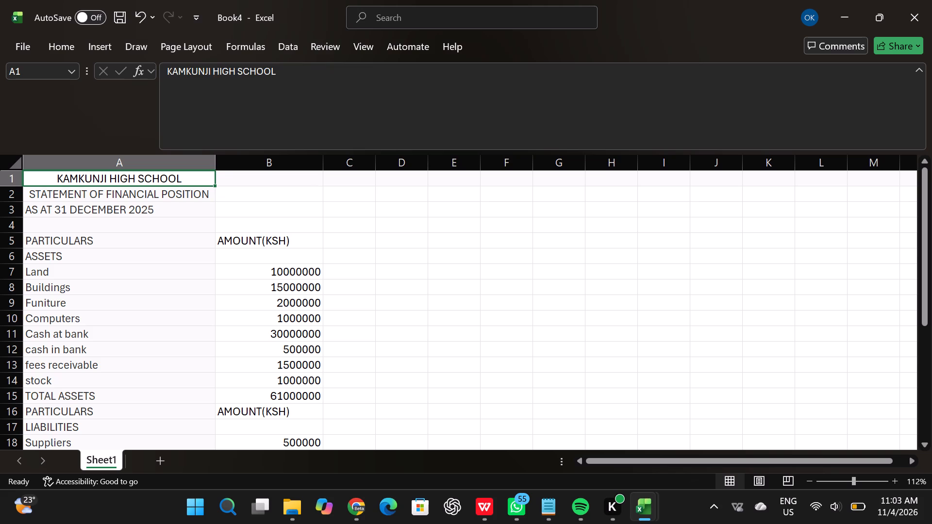
pyautogui.doubleClick(51, 178)
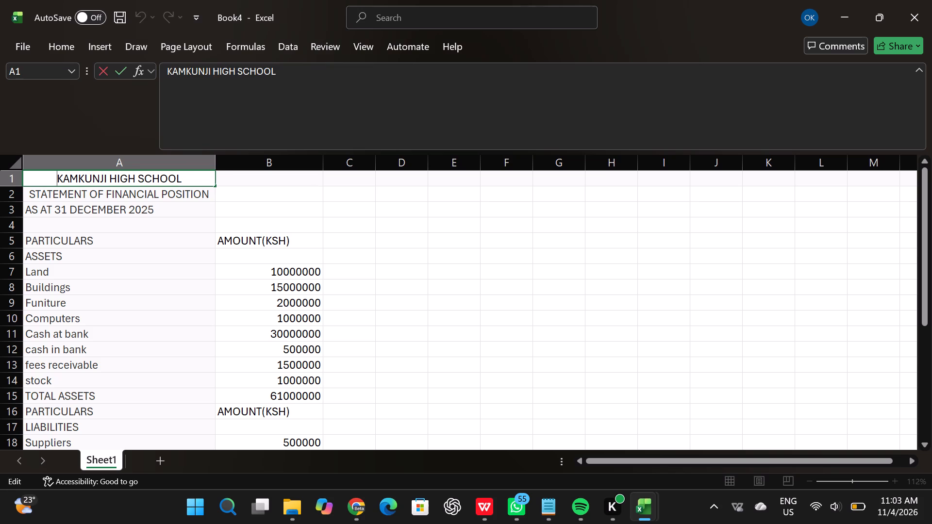
pyautogui.moveTo(52, 177); pyautogui.dragTo(146, 169)
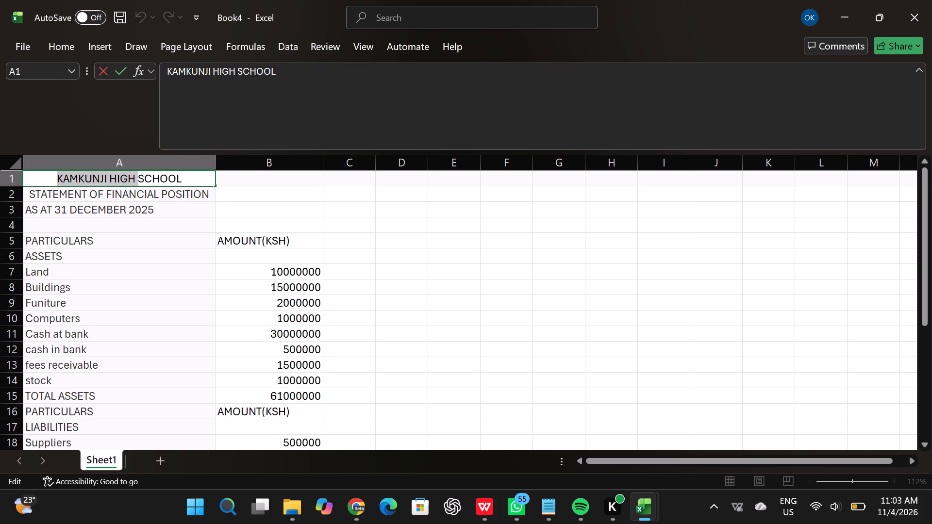
pyautogui.moveTo(146, 169); pyautogui.dragTo(183, 183)
pyautogui.moveTo(183, 183); pyautogui.dragTo(185, 183)
pyautogui.click(56, 47)
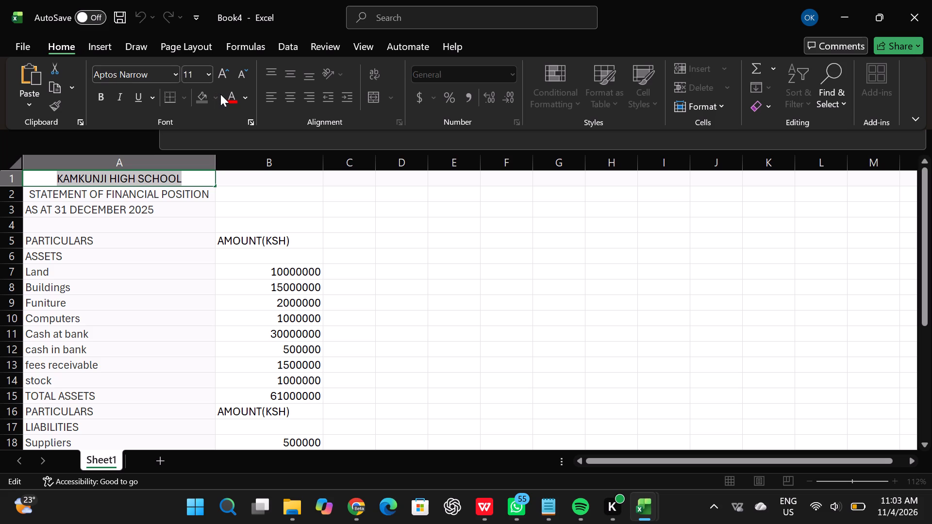
pyautogui.click(206, 74)
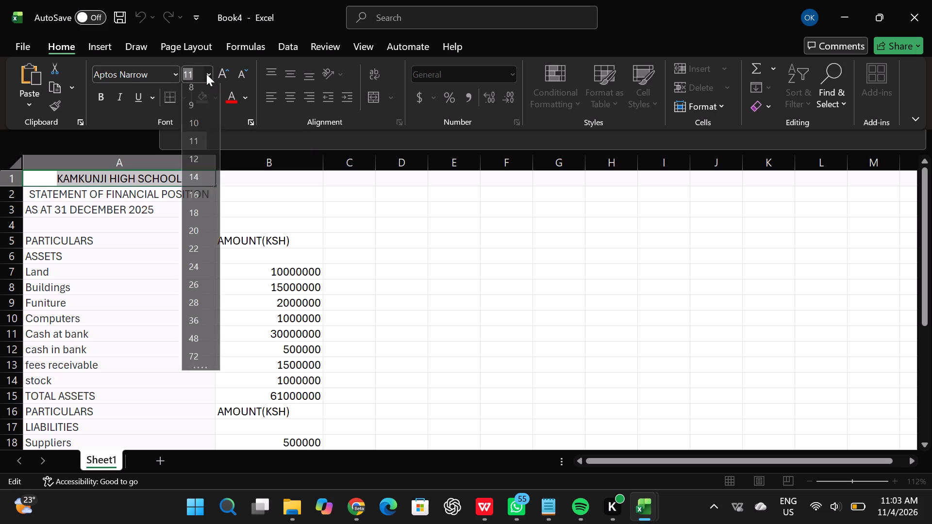
pyautogui.click(196, 199)
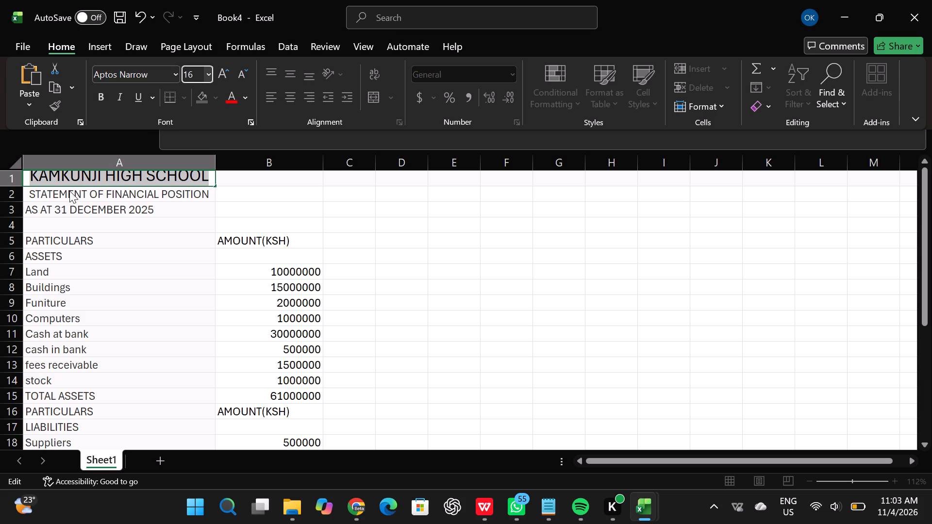
pyautogui.click(46, 233)
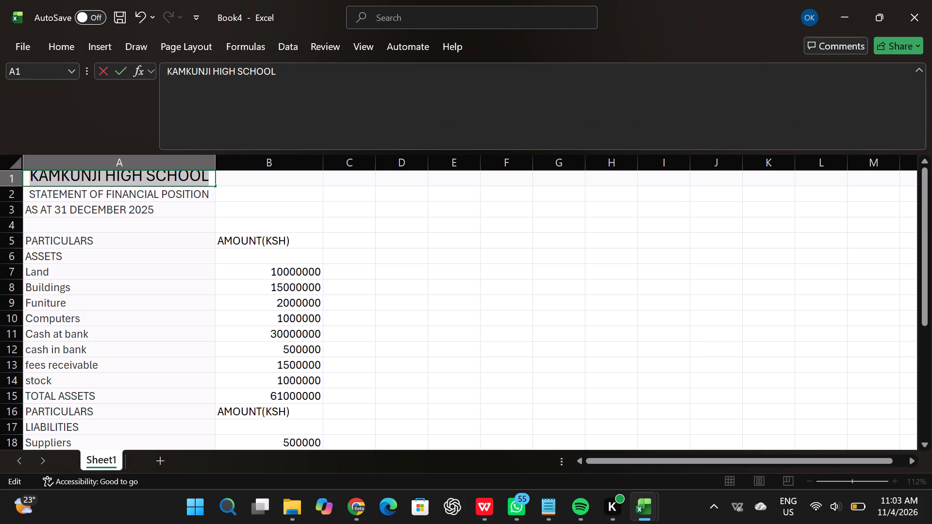
# Select the PARTICULARS and AMOUNT(KSH) header cells A5:B5 above the ASSETS section.
pyautogui.click(43, 239)
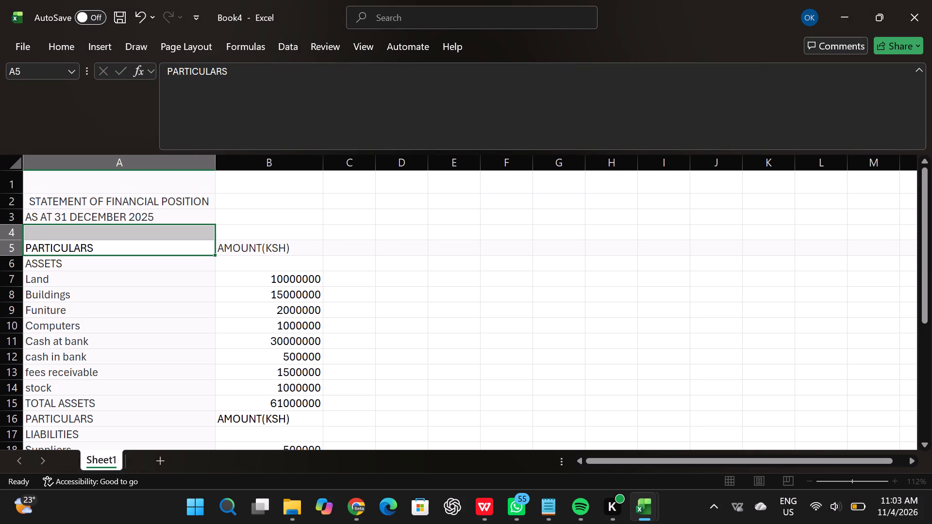
pyautogui.click(44, 254)
pyautogui.click(69, 247)
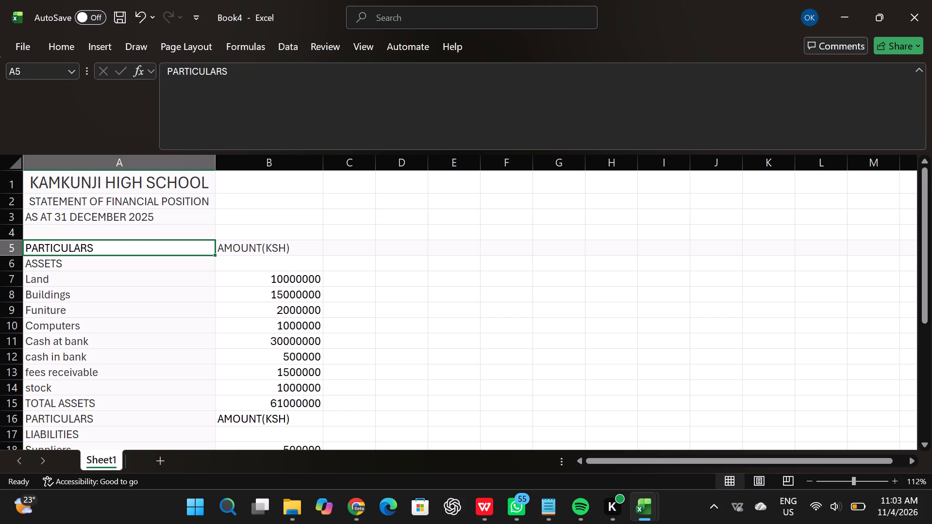
pyautogui.moveTo(123, 241); pyautogui.dragTo(219, 245)
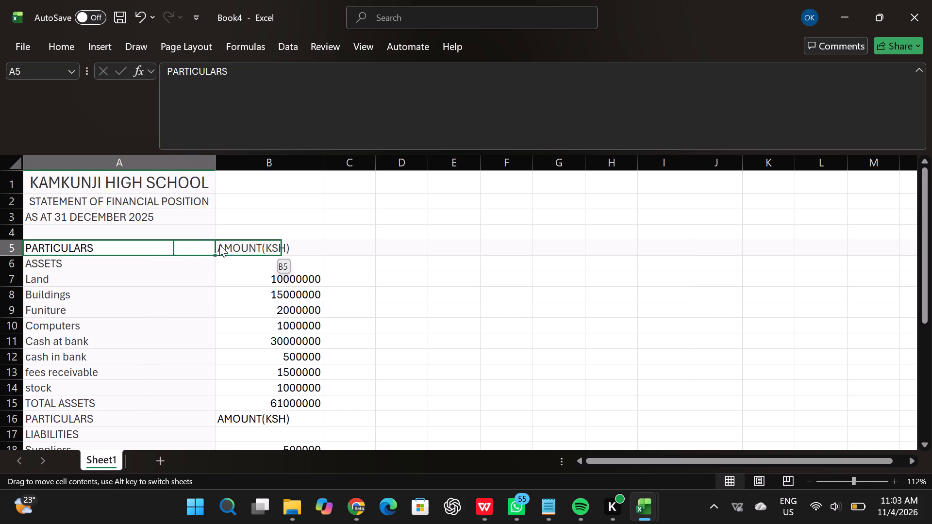
pyautogui.moveTo(219, 245); pyautogui.dragTo(196, 244)
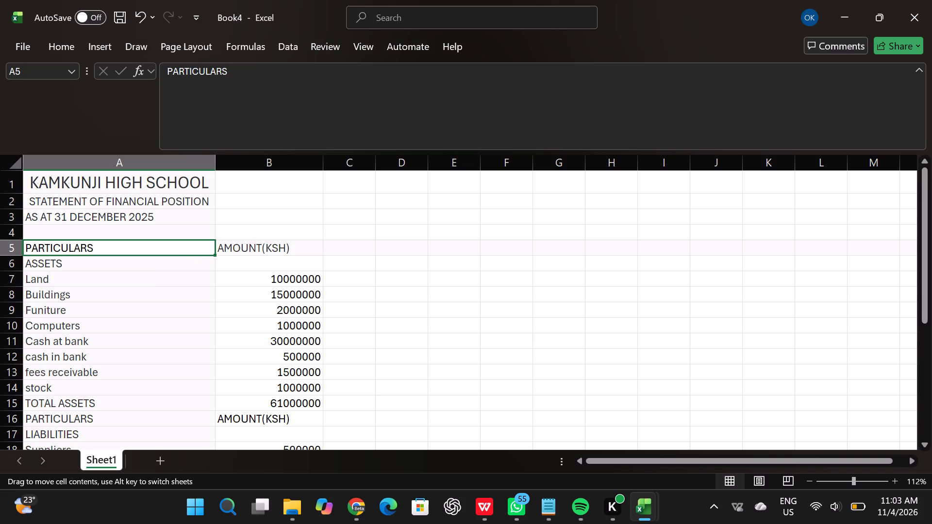
pyautogui.moveTo(198, 249); pyautogui.dragTo(228, 247)
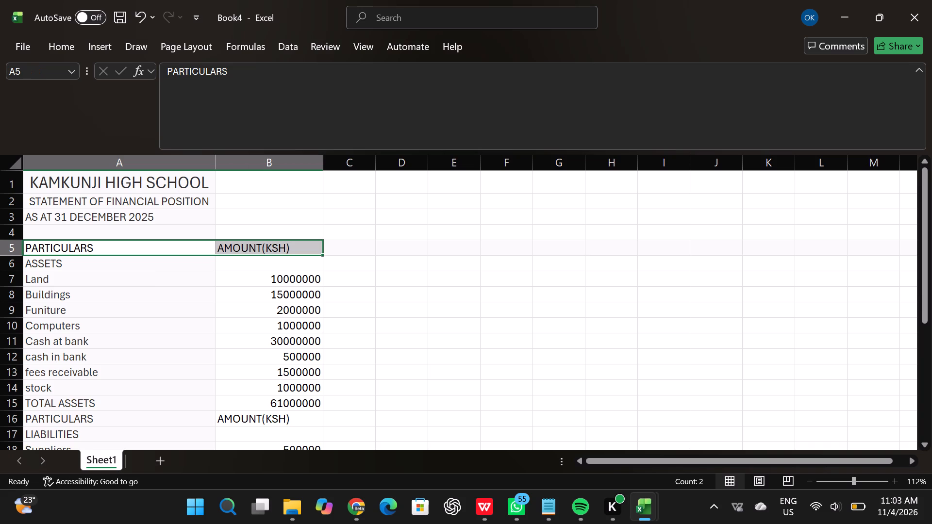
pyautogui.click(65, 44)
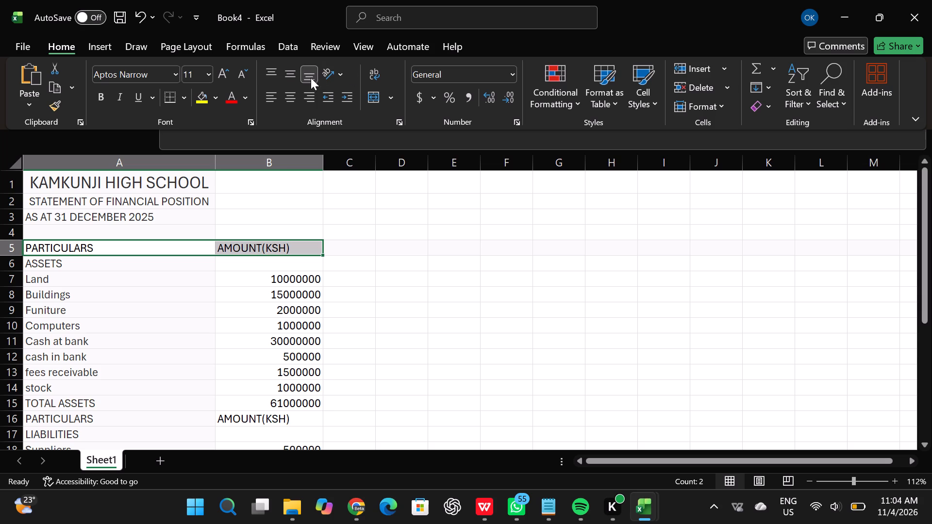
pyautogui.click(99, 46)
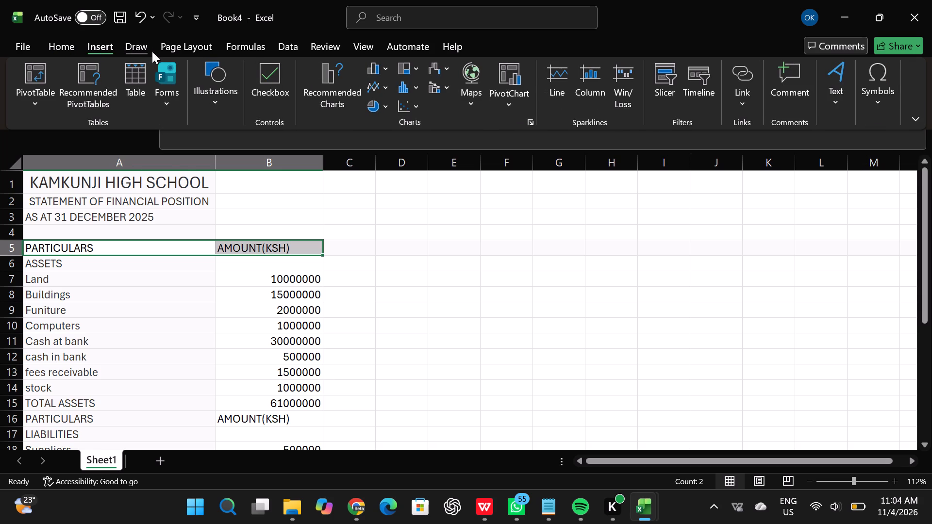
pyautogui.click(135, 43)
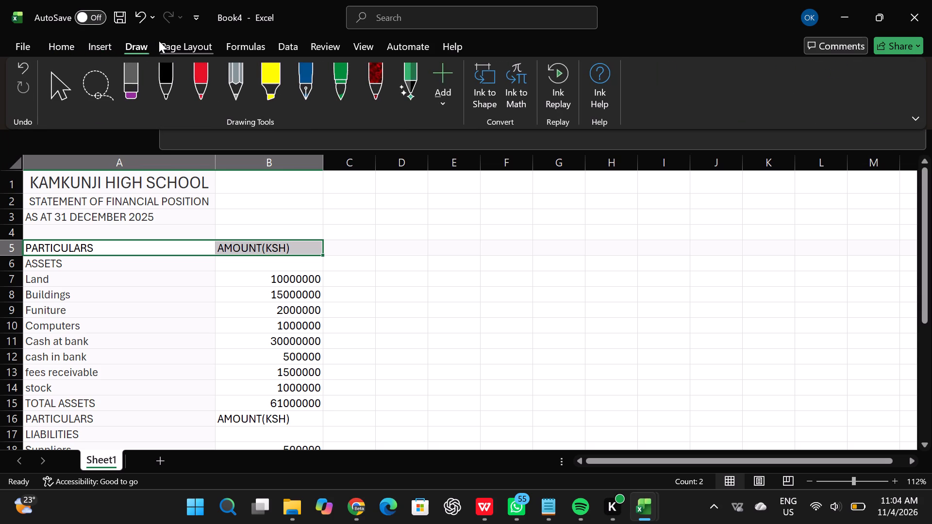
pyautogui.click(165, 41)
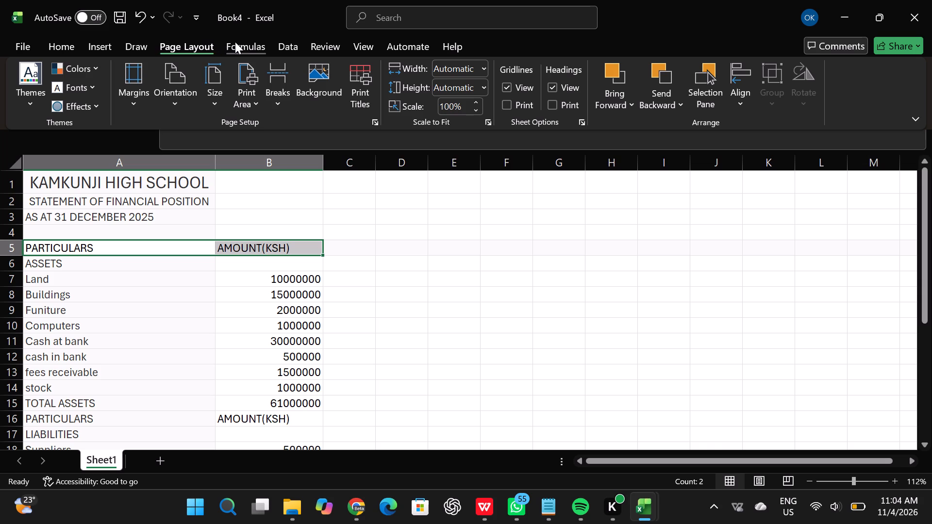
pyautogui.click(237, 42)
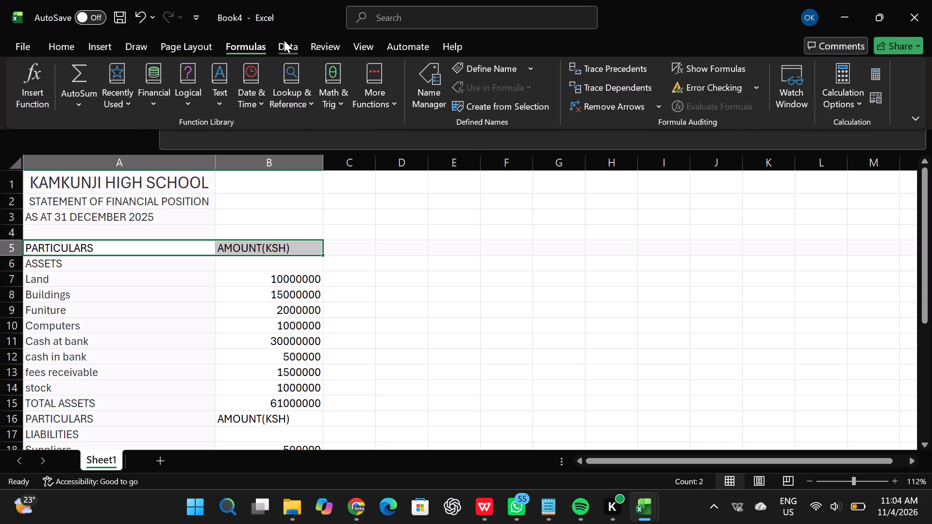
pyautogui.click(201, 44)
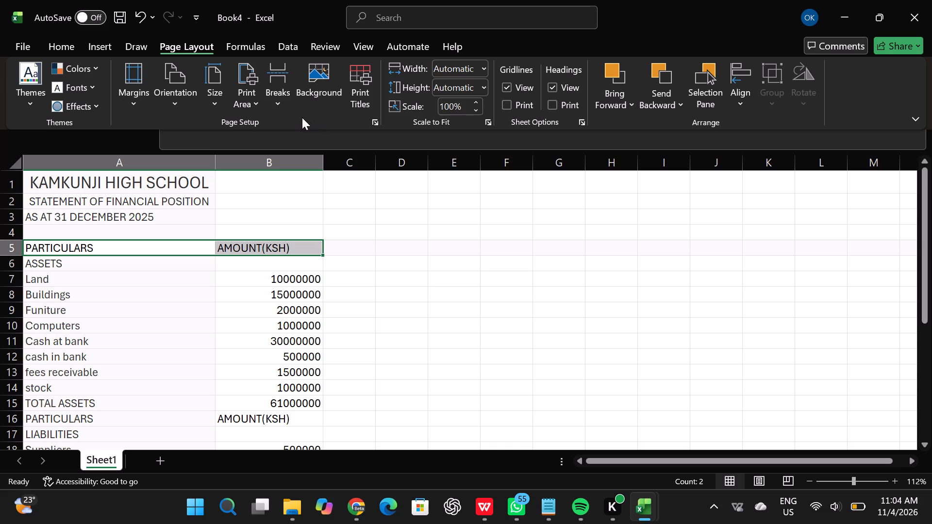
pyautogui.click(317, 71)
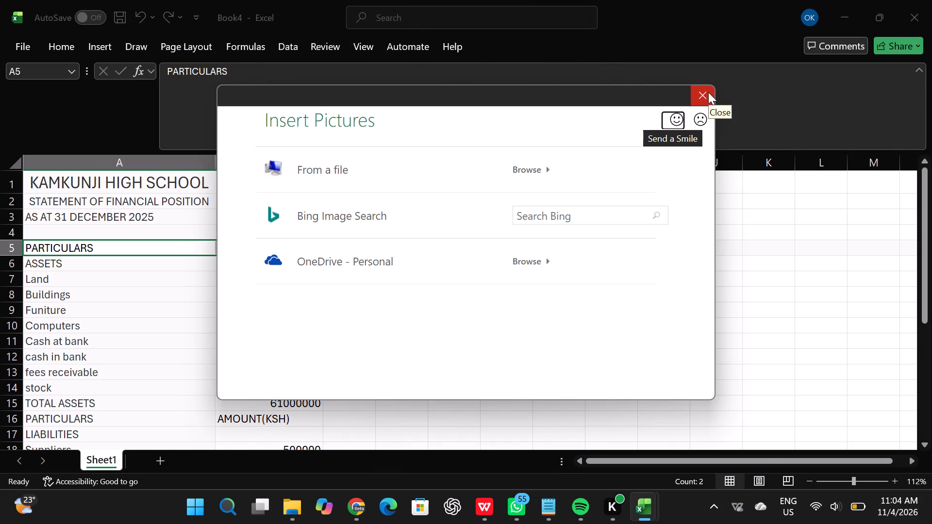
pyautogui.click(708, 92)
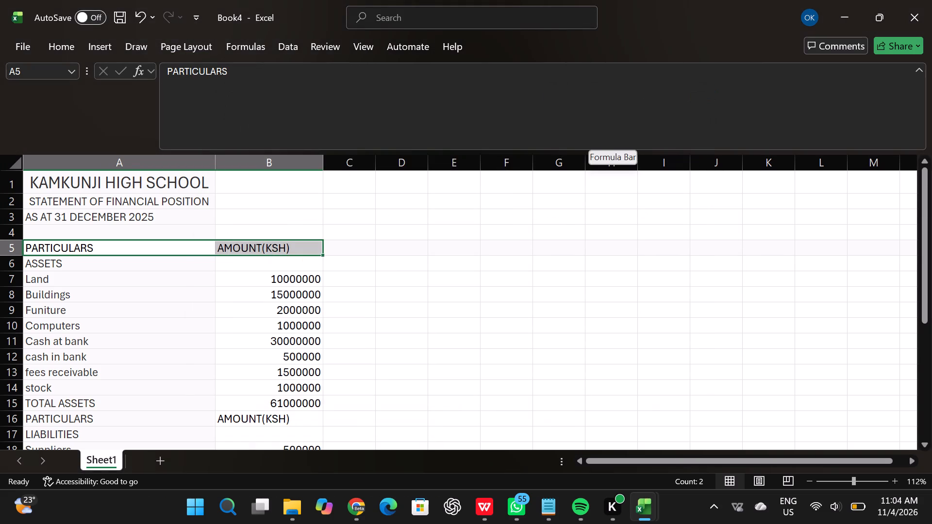
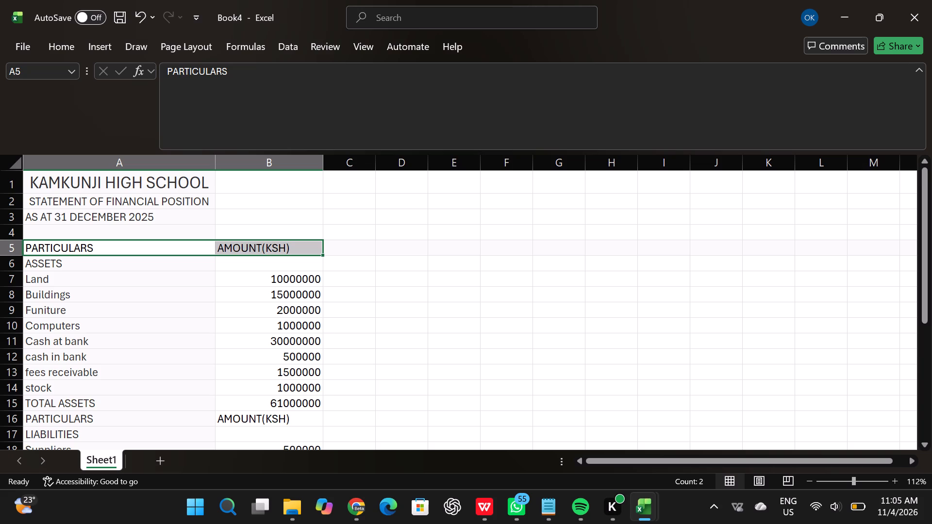
# Fill the PARTICULARS and AMOUNT(KSH) header cells A5:B5 with the standard Light Blue colour.
pyautogui.click(57, 46)
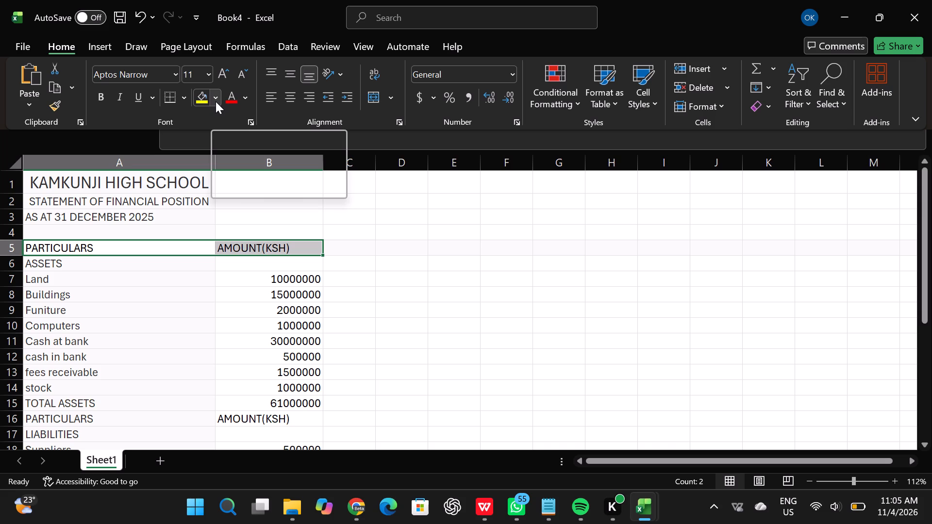
pyautogui.click(216, 101)
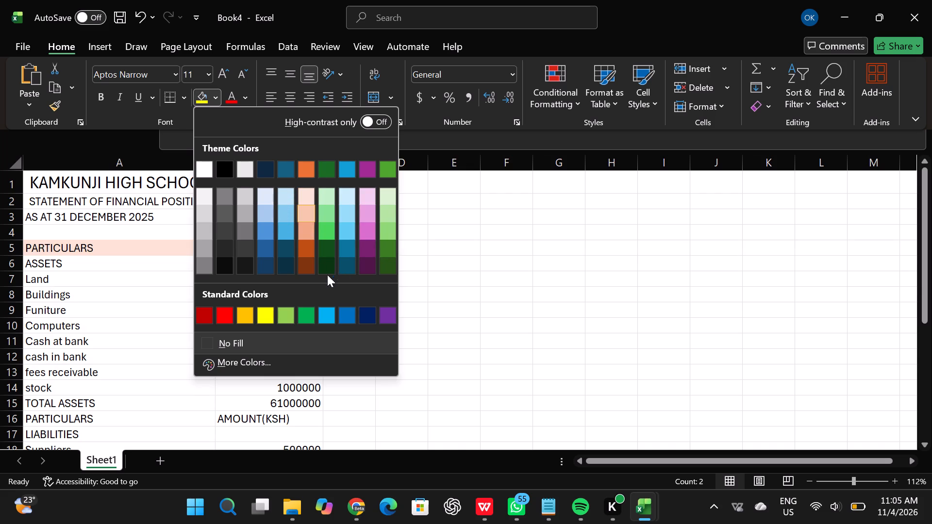
pyautogui.click(329, 312)
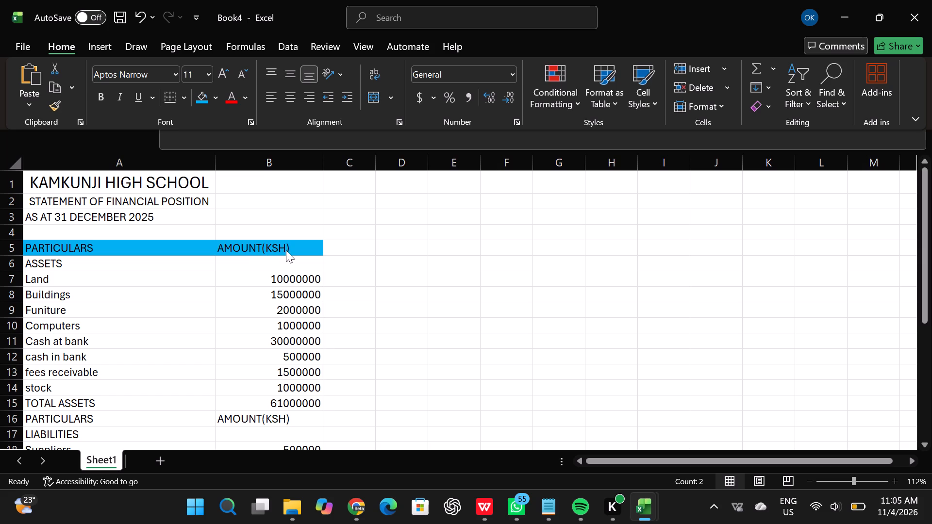
pyautogui.click(286, 250)
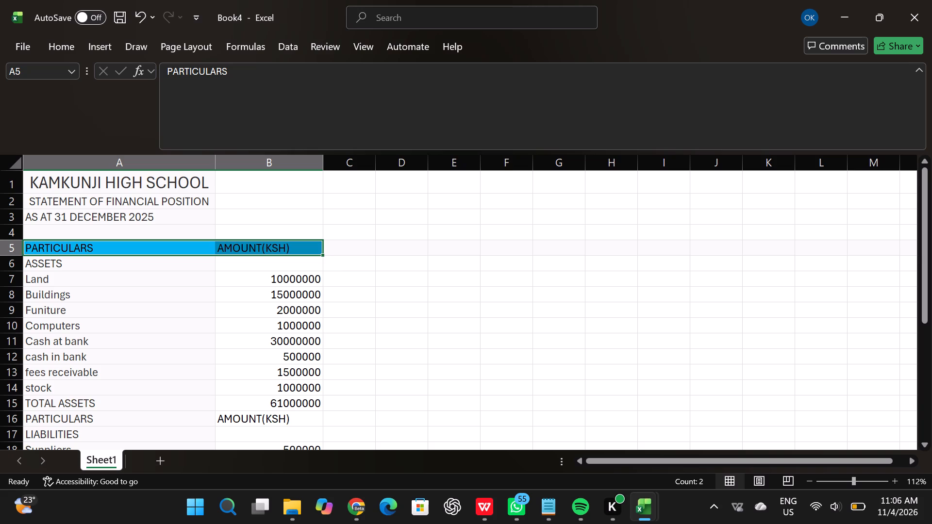
# Bold the TOTAL ASSETS, LIABILITIES and ACCUNULATED FUNDS labels in cells A15, A17 and A25.
pyautogui.scroll(-1, 71, 264)
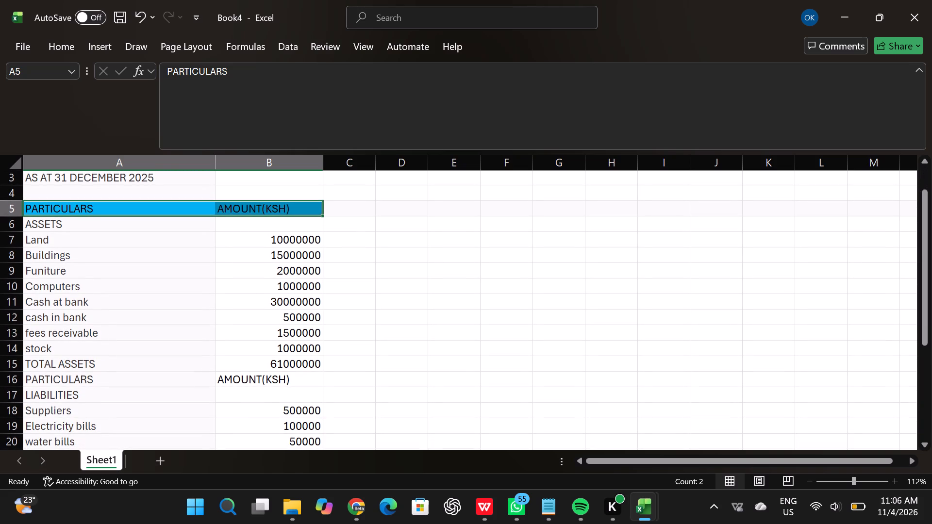
pyautogui.click(52, 364)
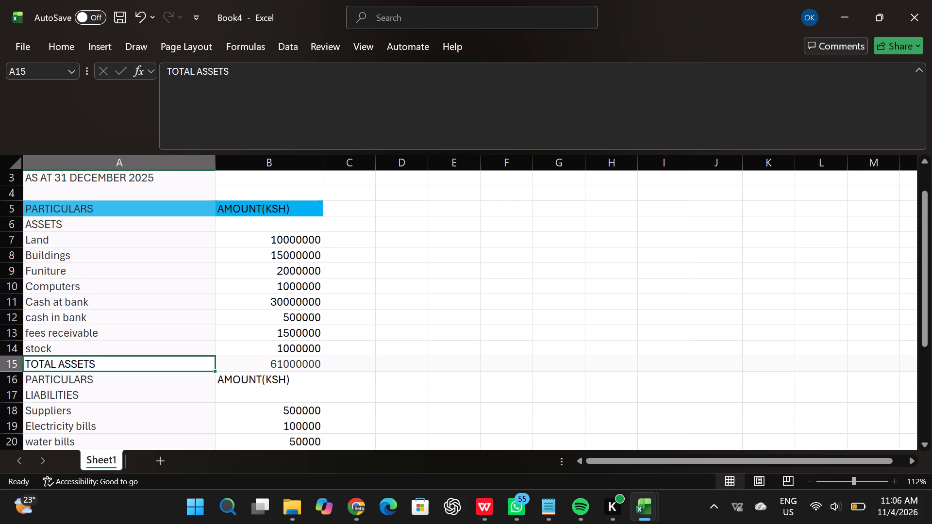
pyautogui.scroll(-3, 44, 229)
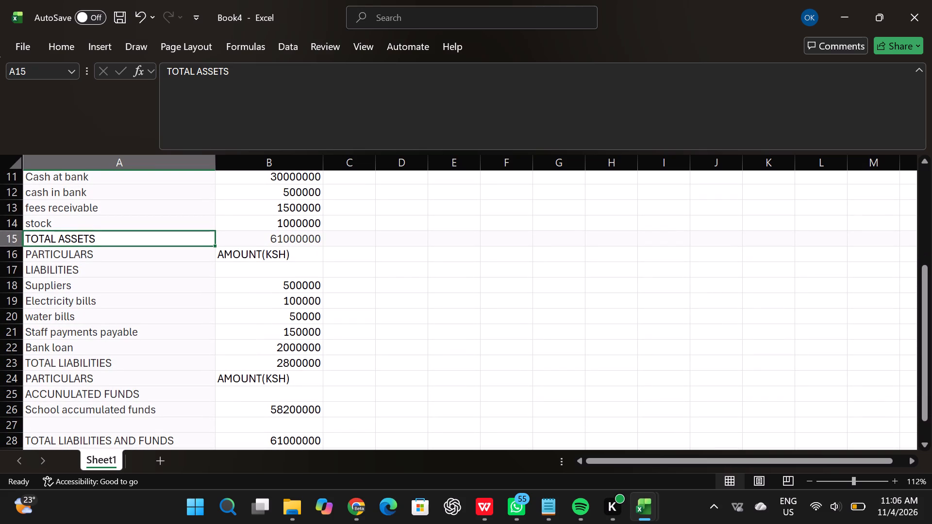
pyautogui.click(35, 239)
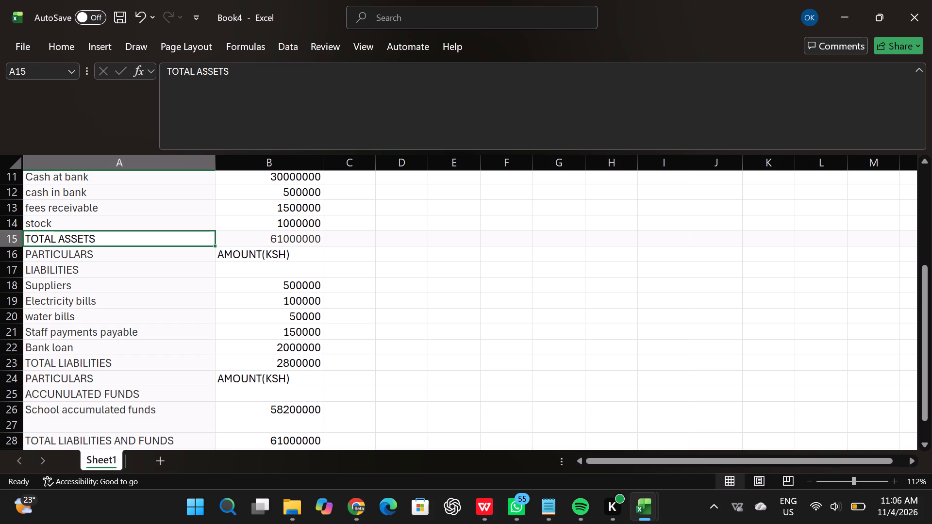
pyautogui.keyDown('ctrl'); pyautogui.click(53, 240); pyautogui.keyUp('ctrl')
pyautogui.keyDown('ctrl'); pyautogui.click(59, 273); pyautogui.keyUp('ctrl')
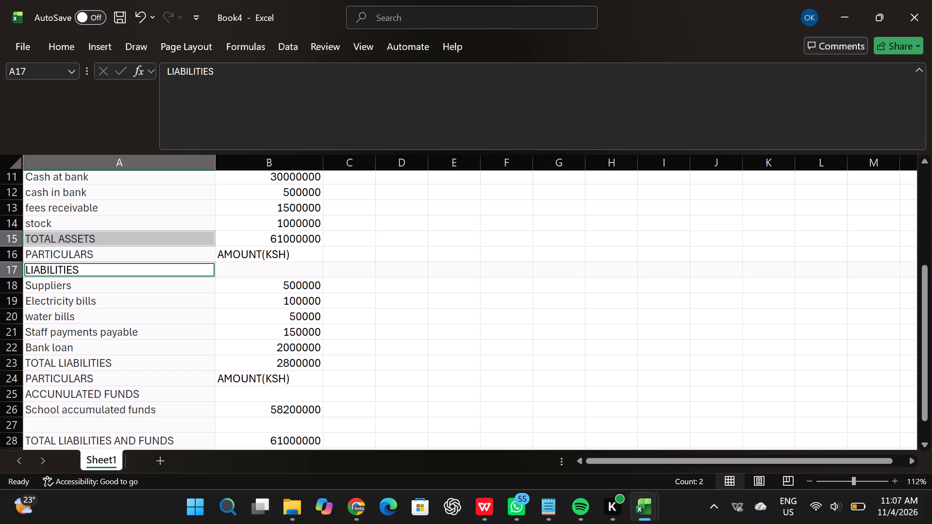
pyautogui.keyDown('ctrl'); pyautogui.click(72, 398); pyautogui.keyUp('ctrl')
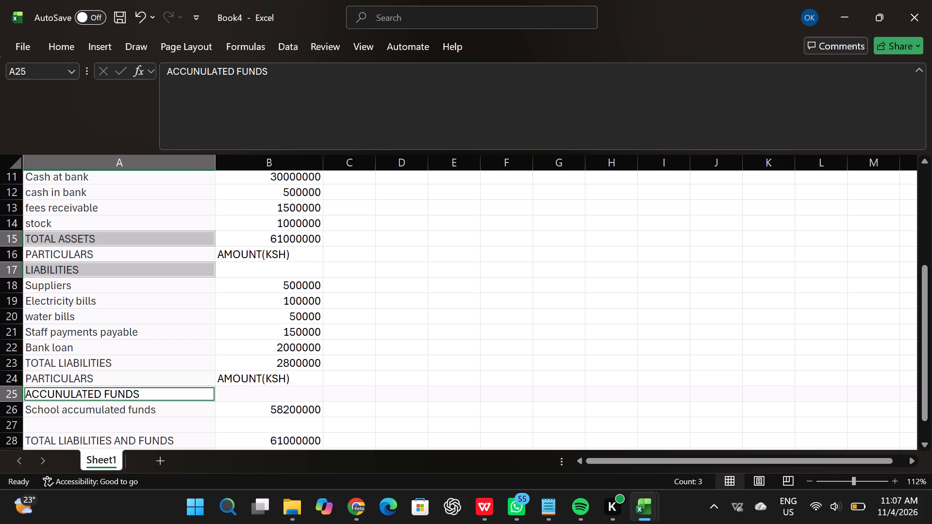
pyautogui.click(53, 47)
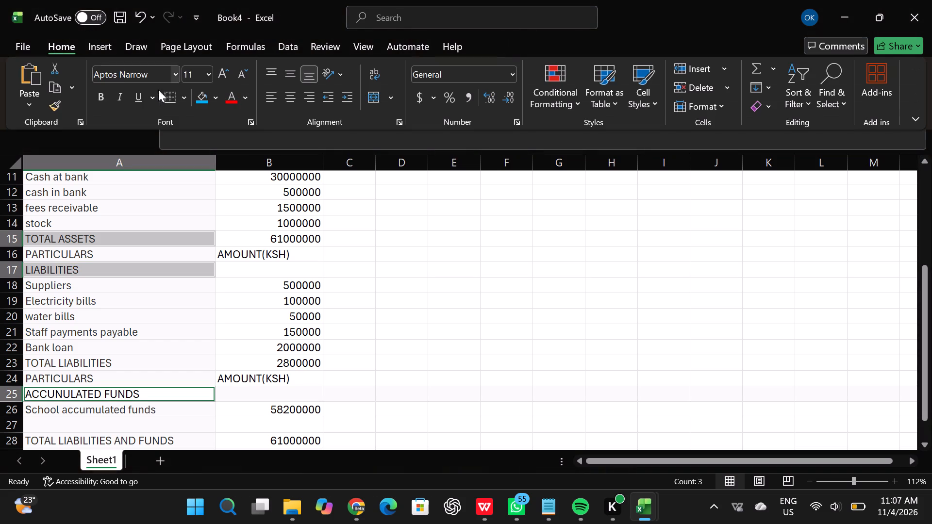
pyautogui.click(102, 96)
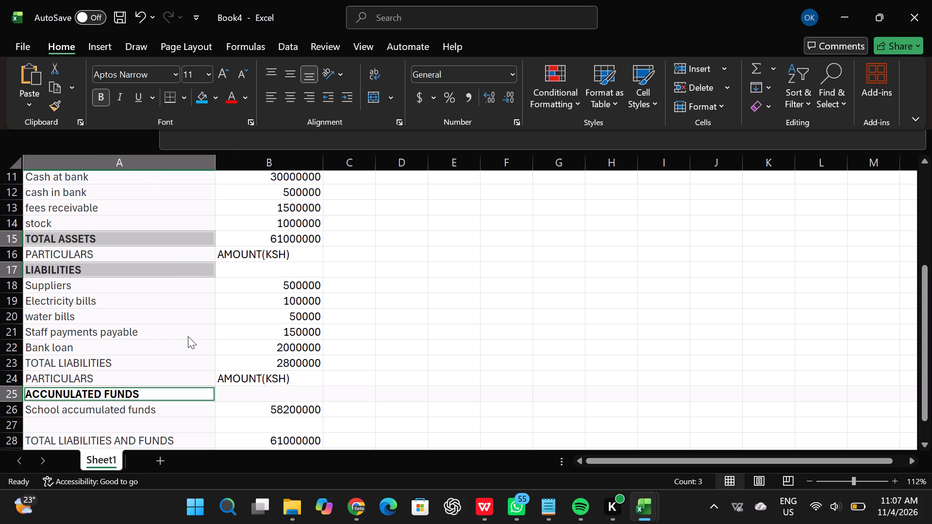
pyautogui.click(179, 287)
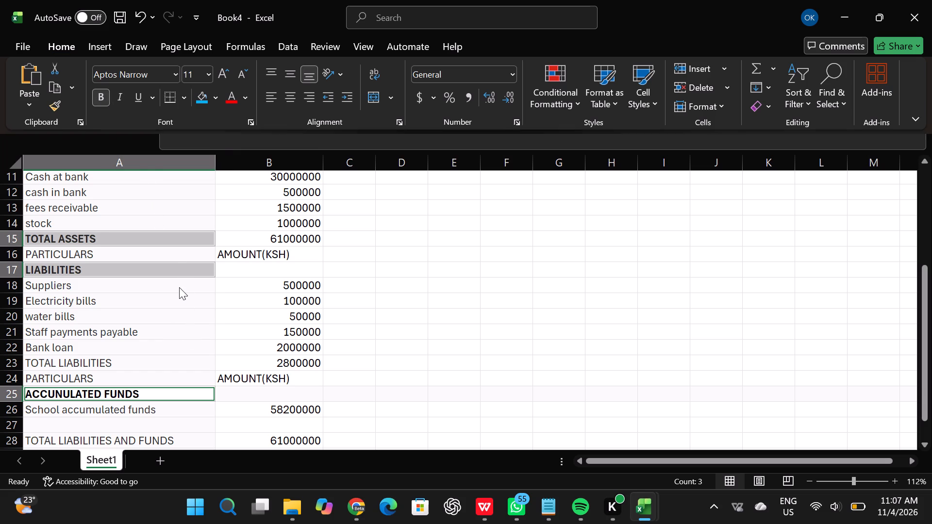
pyautogui.click(179, 287)
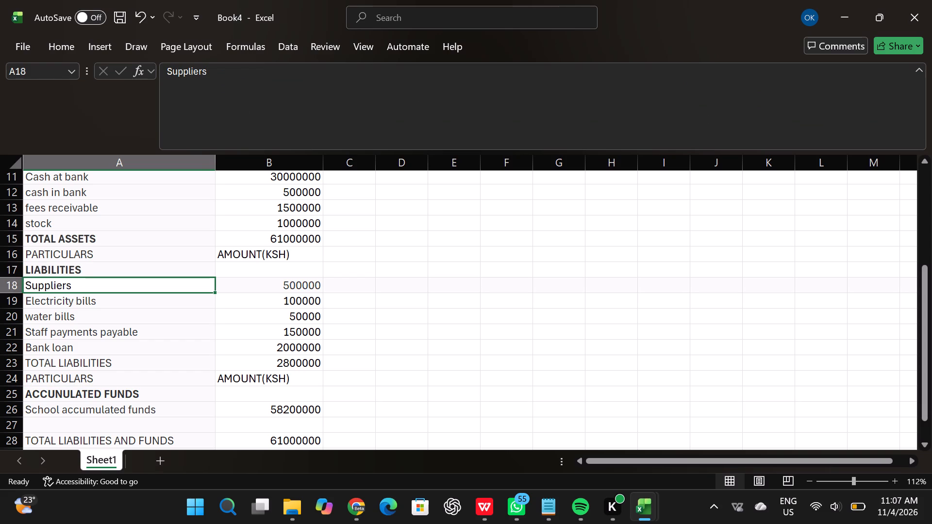
# Format the amounts in column B with the Comma Style thousands separator and two decimal places.
pyautogui.scroll(3, 283, 178)
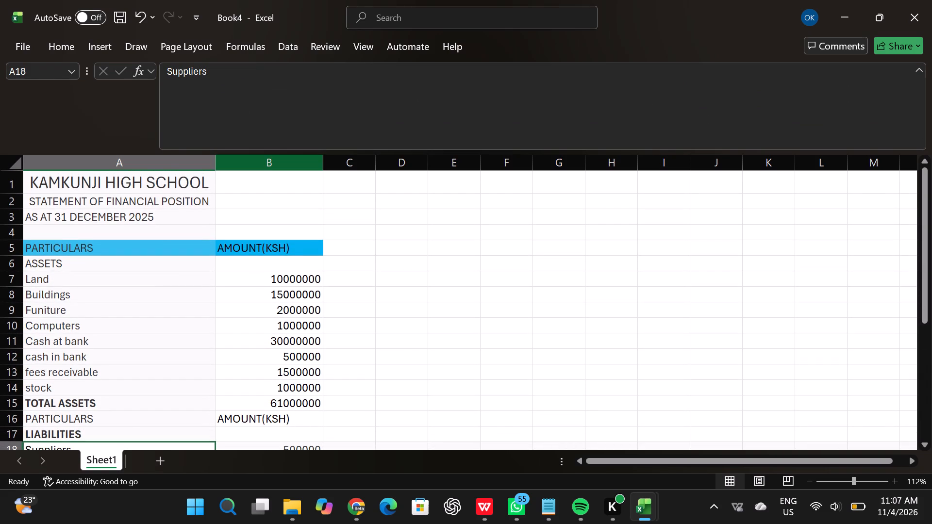
pyautogui.click(282, 164)
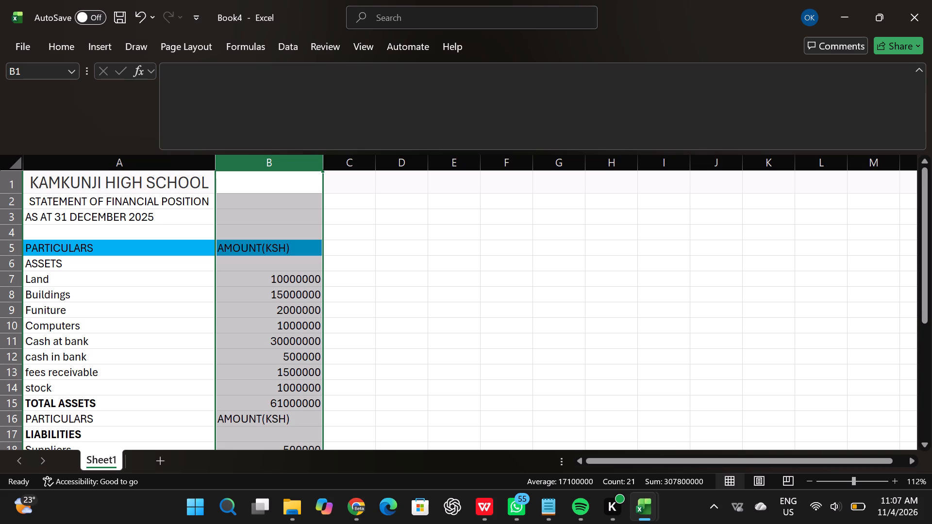
pyautogui.click(60, 39)
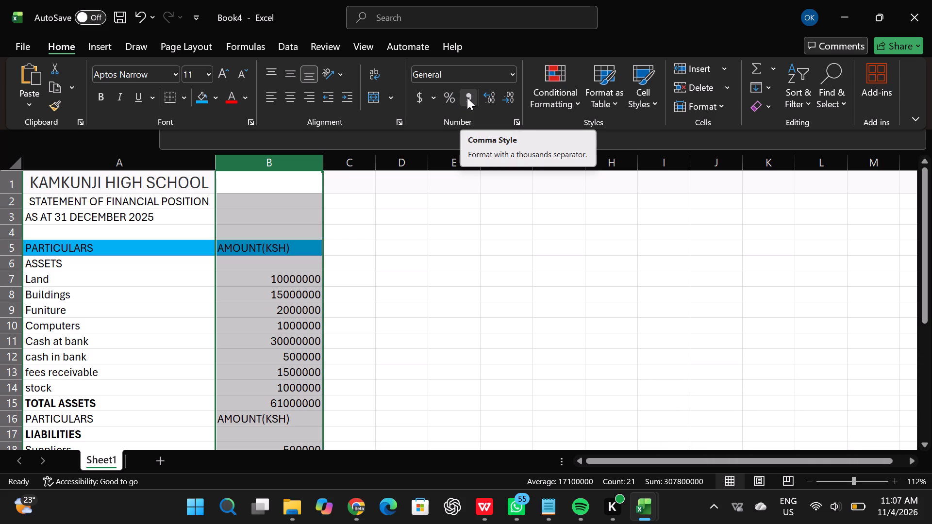
pyautogui.click(509, 73)
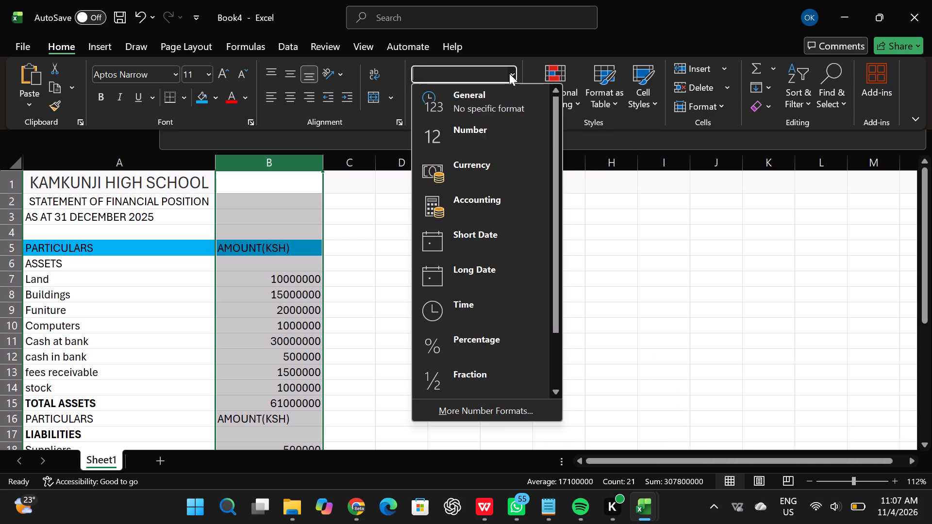
pyautogui.click(461, 131)
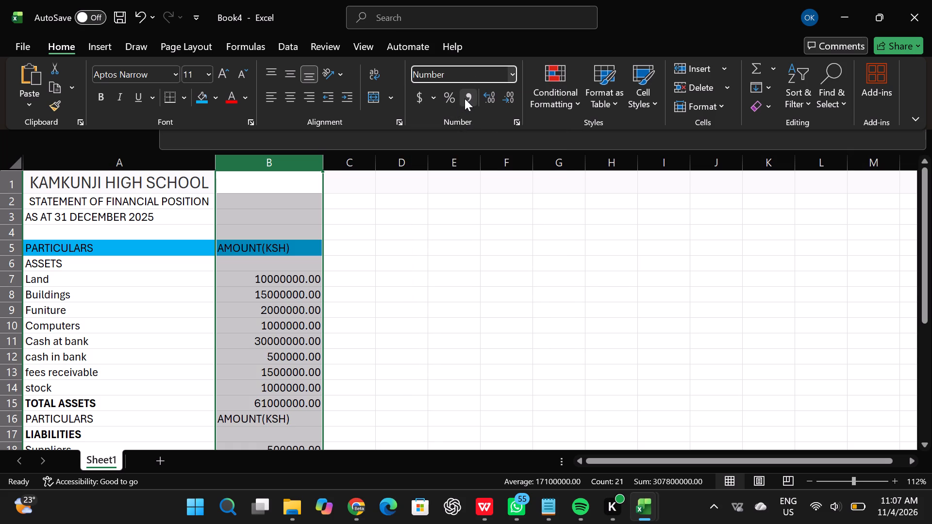
pyautogui.click(465, 98)
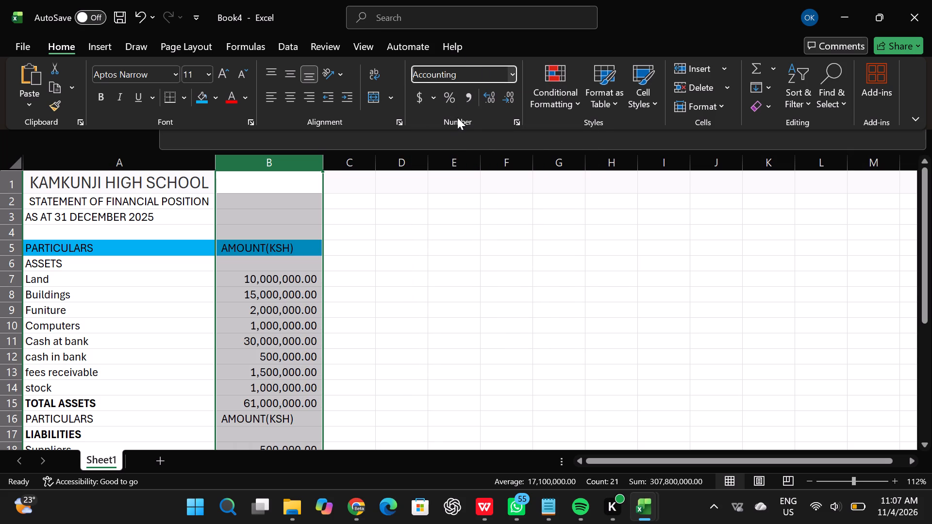
pyautogui.click(514, 74)
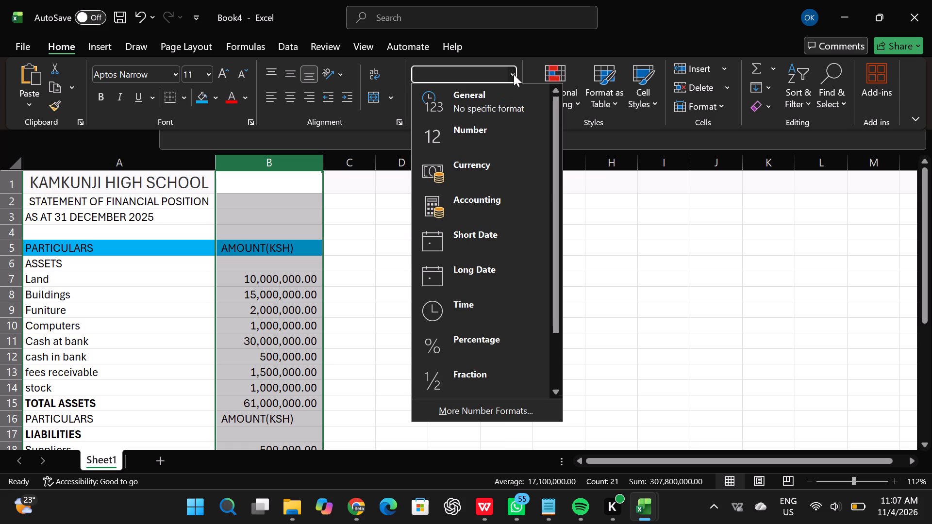
pyautogui.click(467, 128)
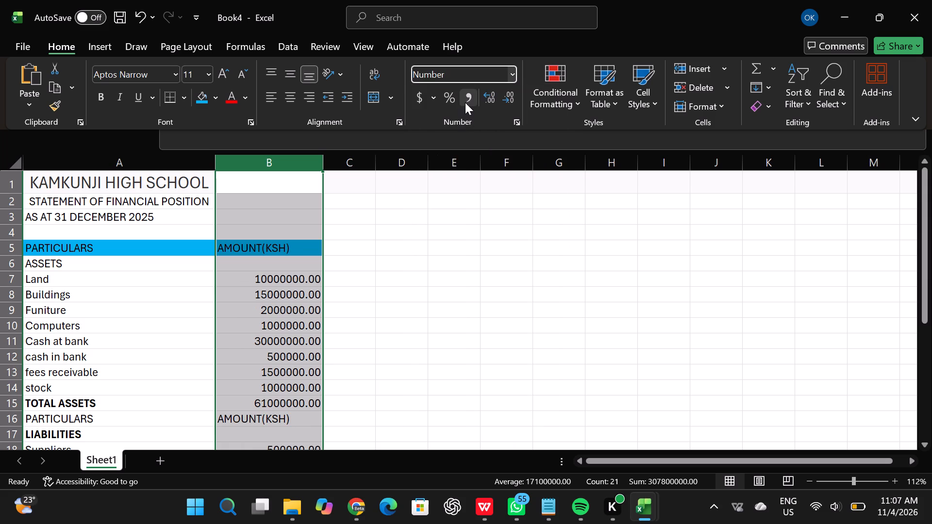
pyautogui.click(466, 101)
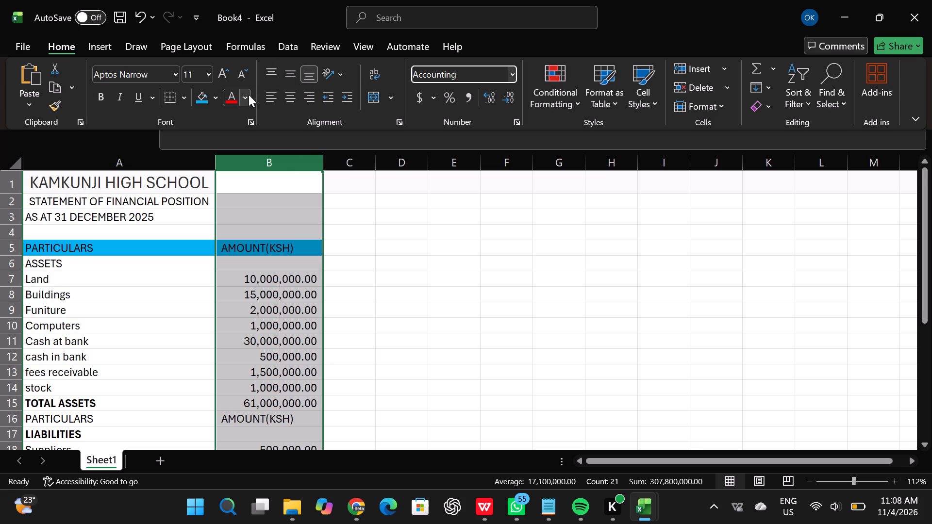
# Apply a bottom border and a top border to the whole of column B.
pyautogui.click(184, 93)
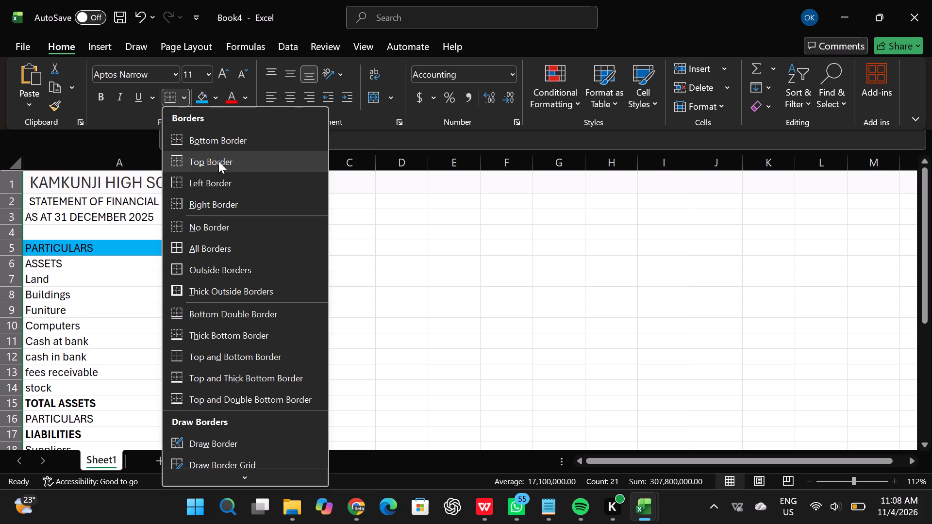
pyautogui.click(214, 141)
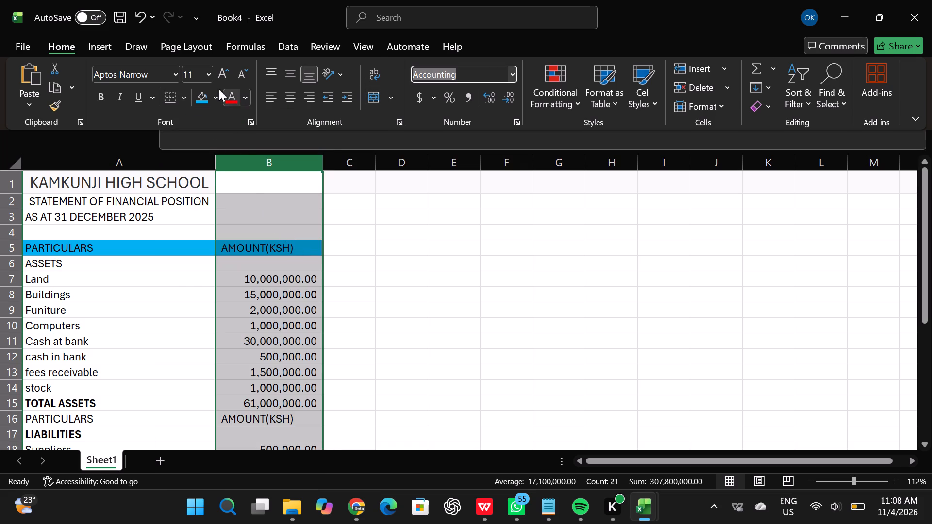
pyautogui.click(183, 98)
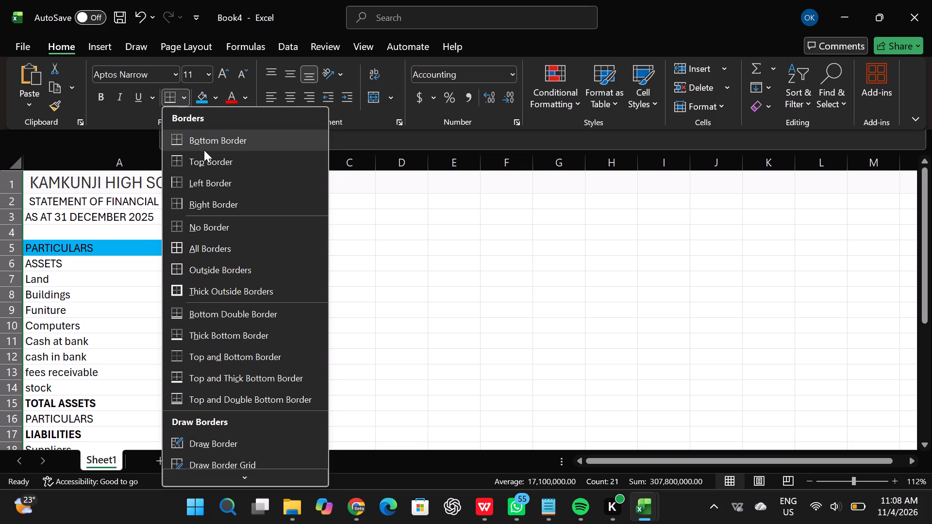
pyautogui.click(204, 157)
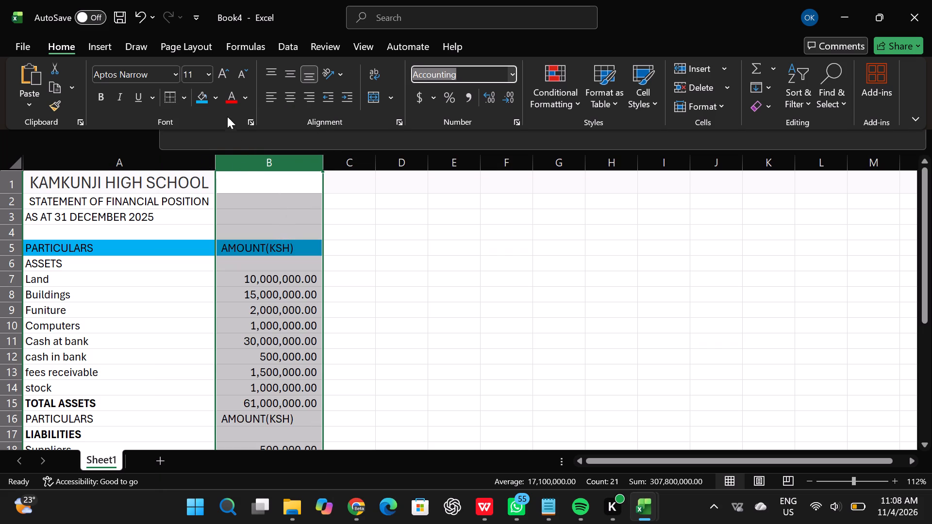
pyautogui.click(284, 254)
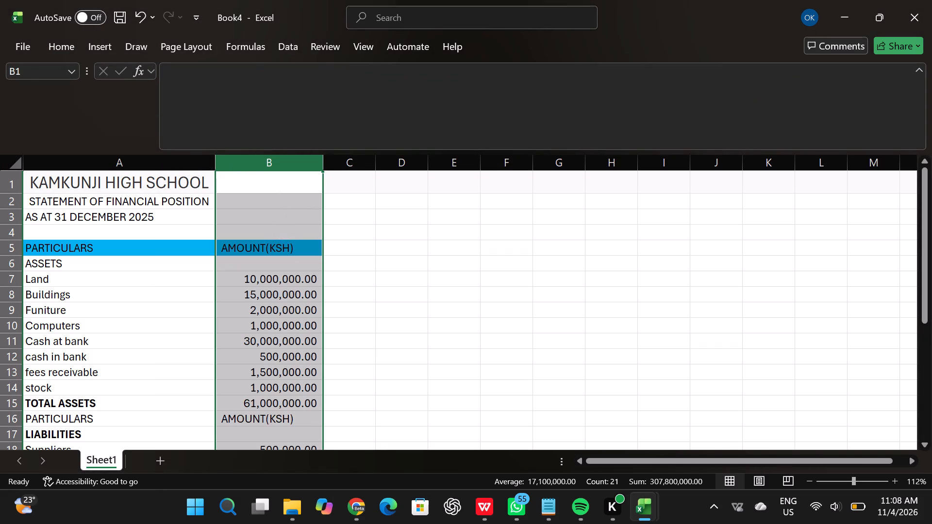
pyautogui.click(369, 221)
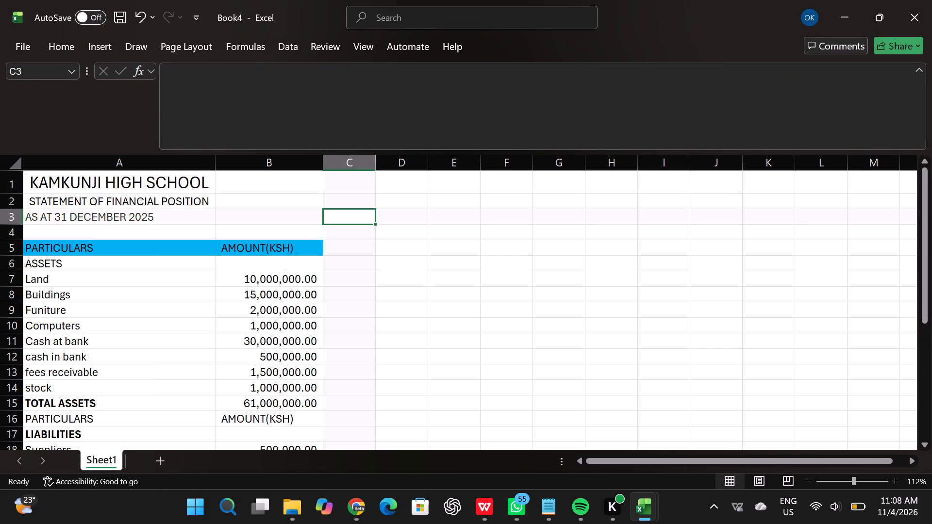
# Widen column A slightly so the titles and PARTICULARS labels have more room.
pyautogui.click(282, 219)
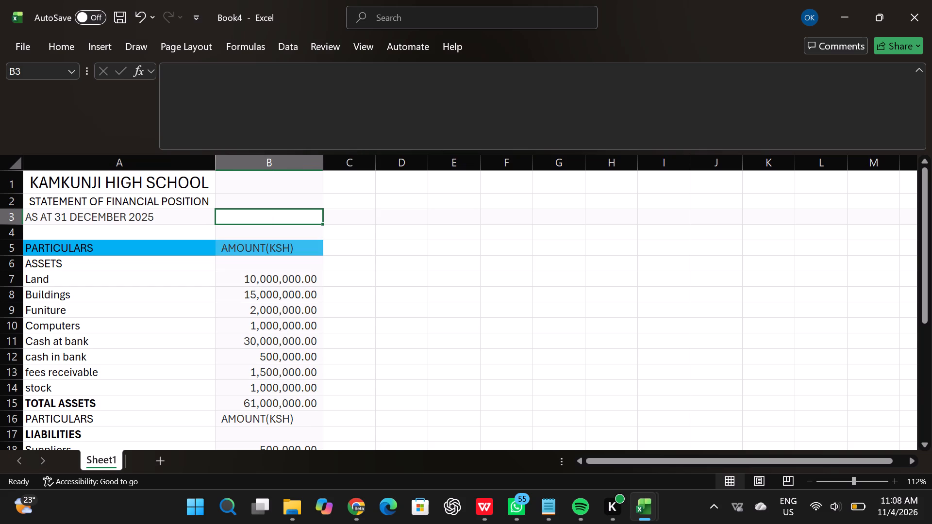
pyautogui.click(297, 163)
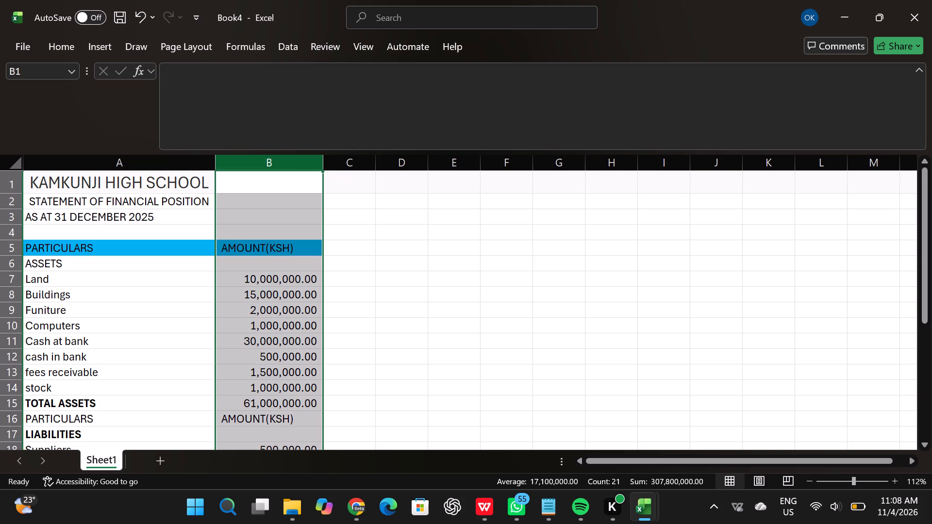
pyautogui.click(196, 163)
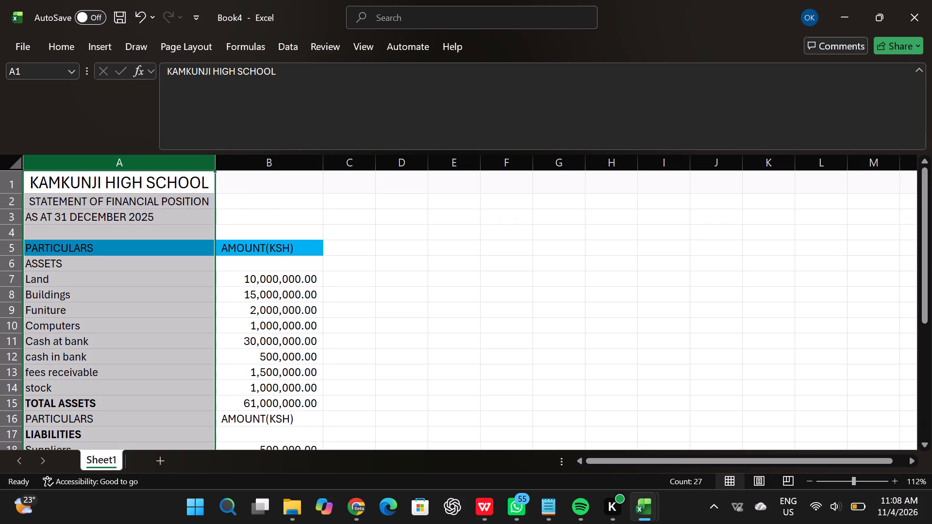
pyautogui.moveTo(196, 163); pyautogui.dragTo(209, 165)
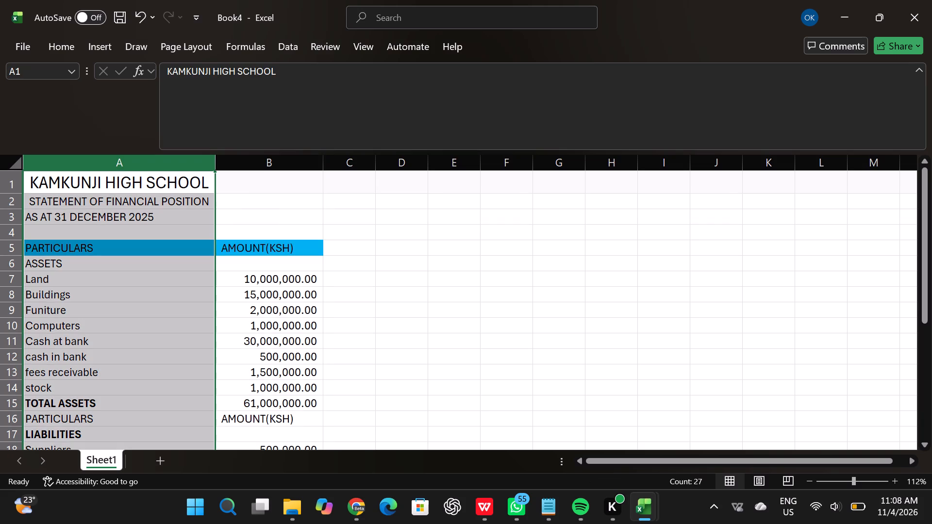
pyautogui.click(214, 164)
pyautogui.moveTo(214, 164); pyautogui.dragTo(238, 166)
# Widen column B, which holds the AMOUNT(KSH) figures, to a width of about 23.4.
pyautogui.click(281, 164)
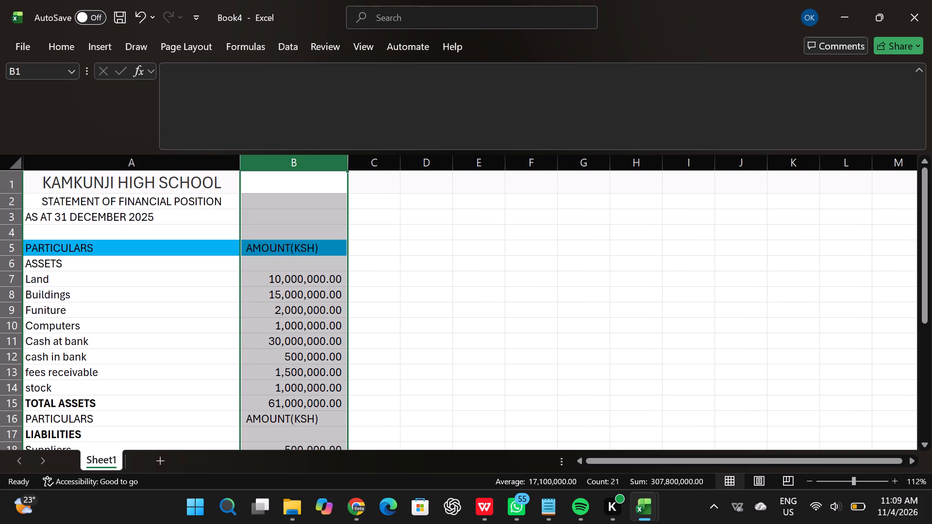
pyautogui.moveTo(345, 168); pyautogui.dragTo(381, 174)
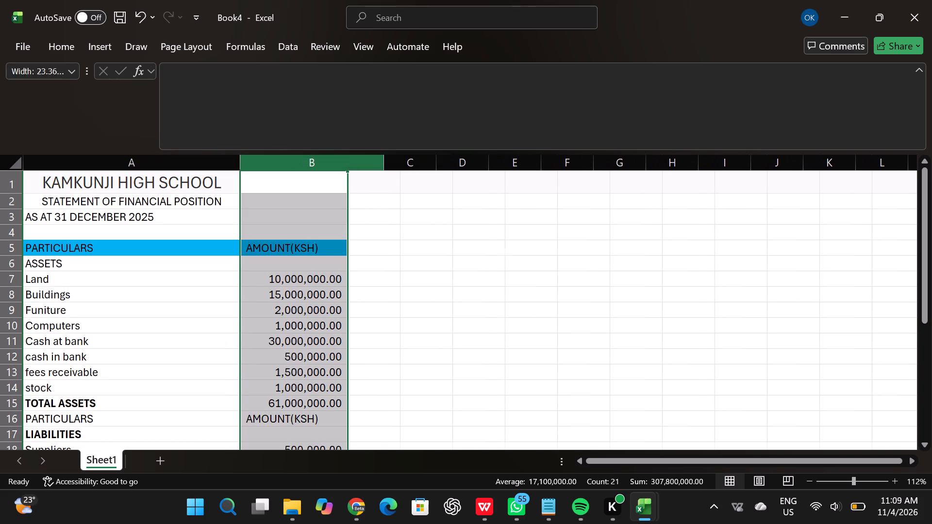
pyautogui.click(313, 217)
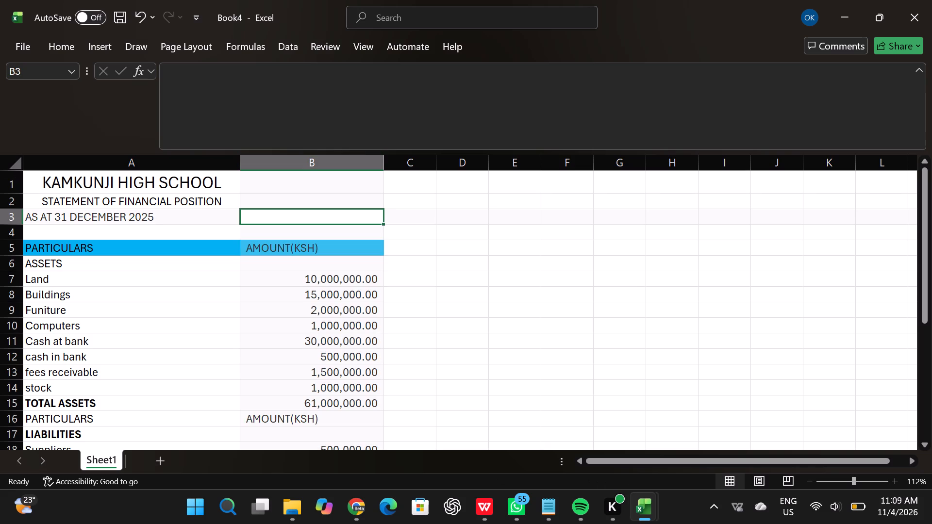
# Review the whole statement from the titles down to the BALANCE CHECK row, examining its layout and formatting.
pyautogui.scroll(-2, 313, 217)
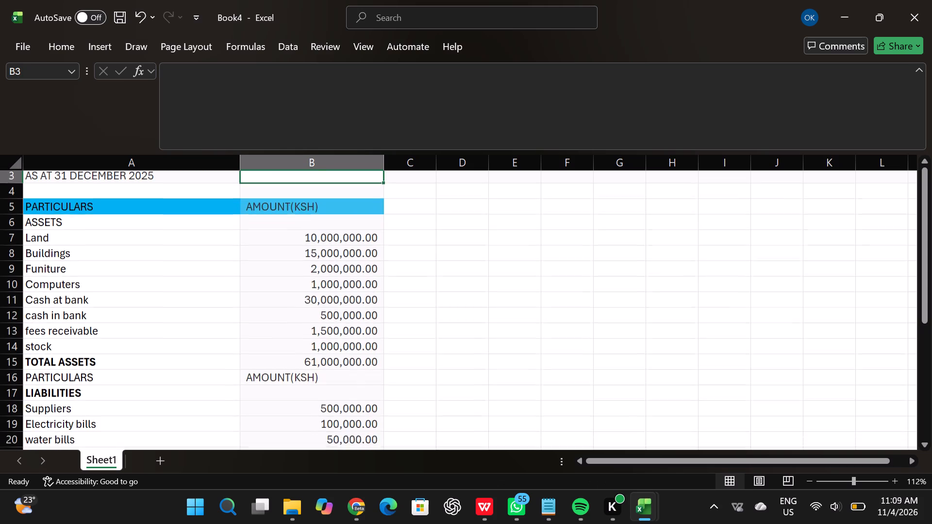
pyautogui.scroll(-3, 313, 217)
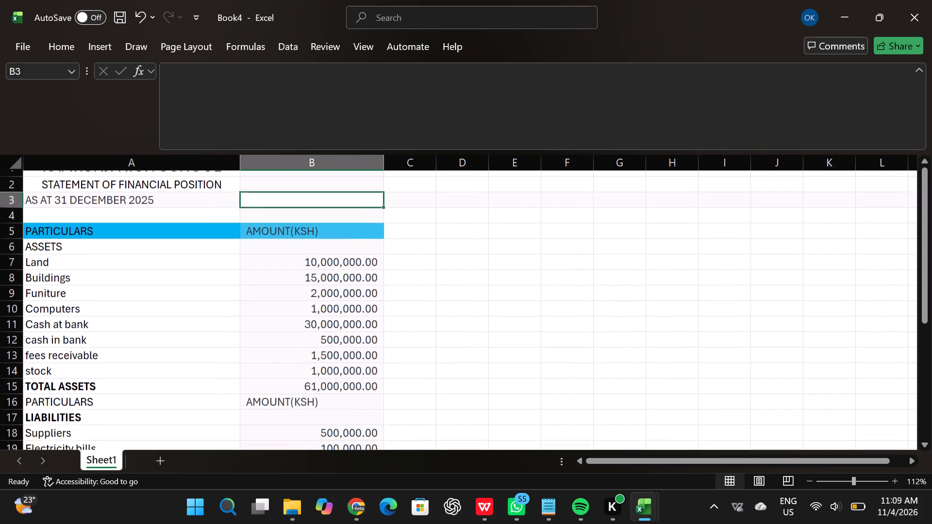
pyautogui.scroll(-2, 313, 217)
pyautogui.scroll(1, 313, 217)
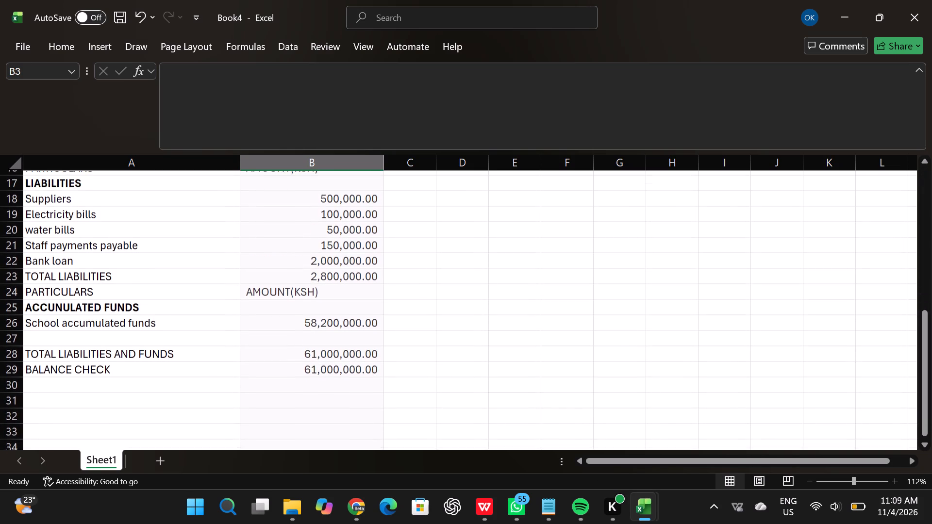
pyautogui.scroll(1, 313, 217)
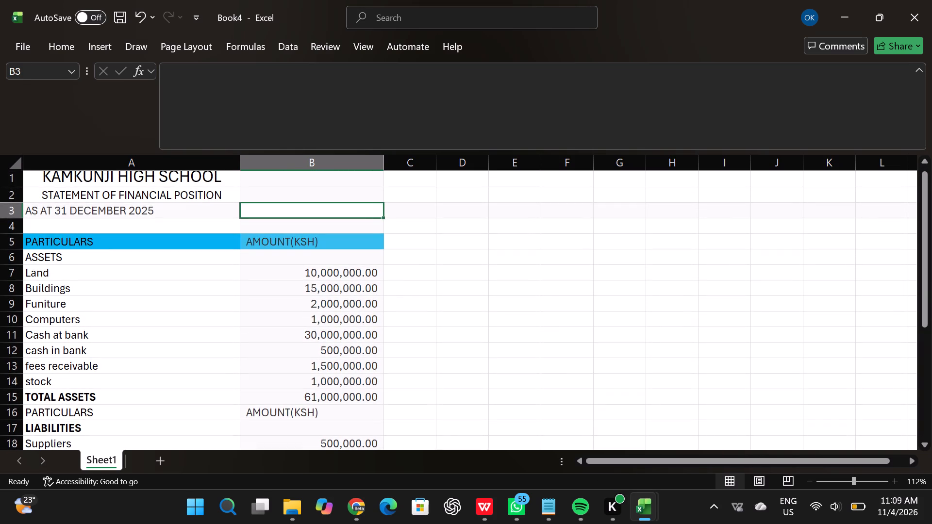
pyautogui.scroll(-3, 429, 358)
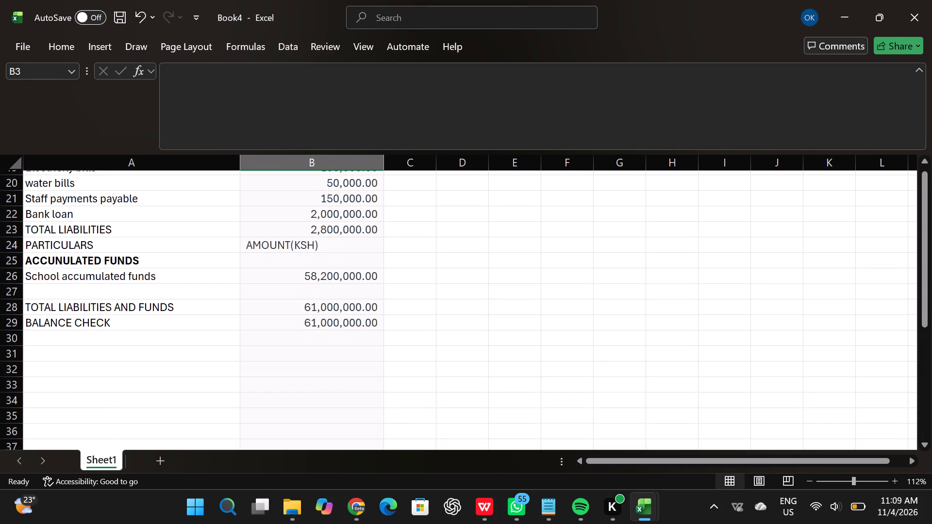
pyautogui.scroll(-1, 429, 358)
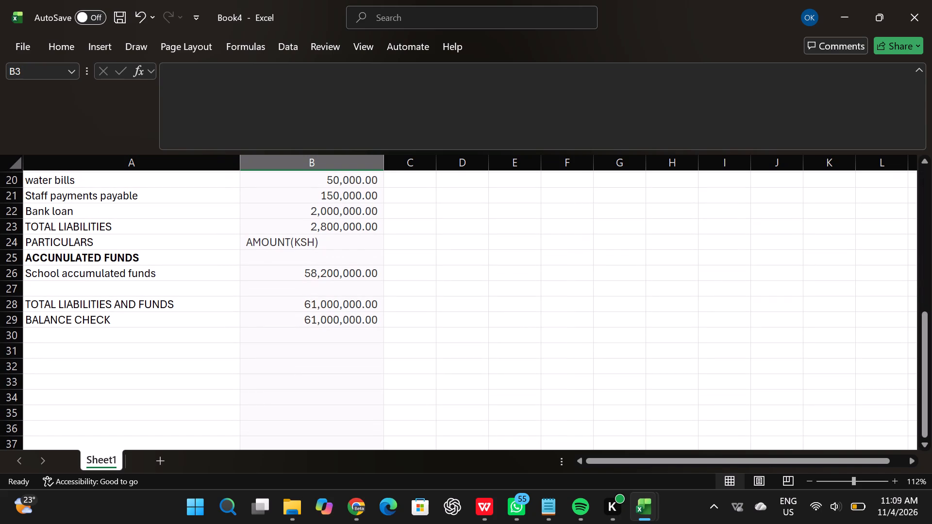
pyautogui.scroll(1, 417, 329)
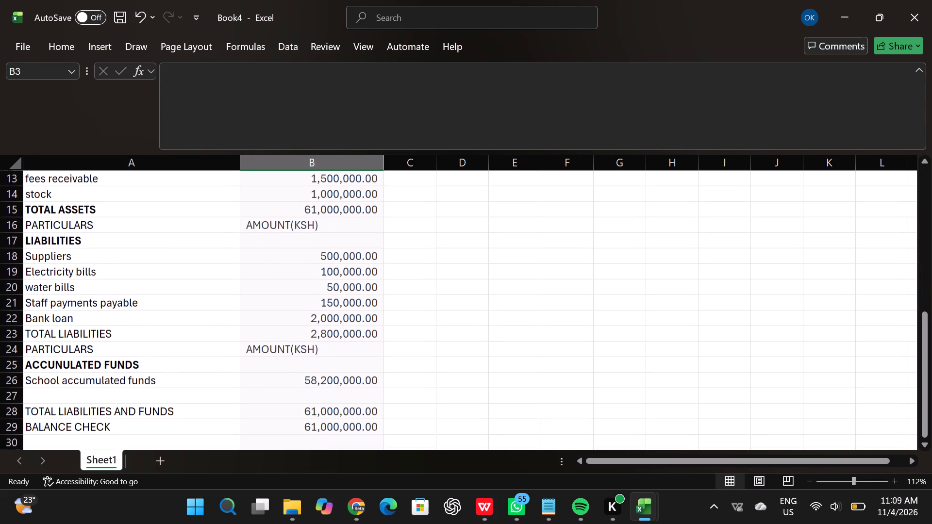
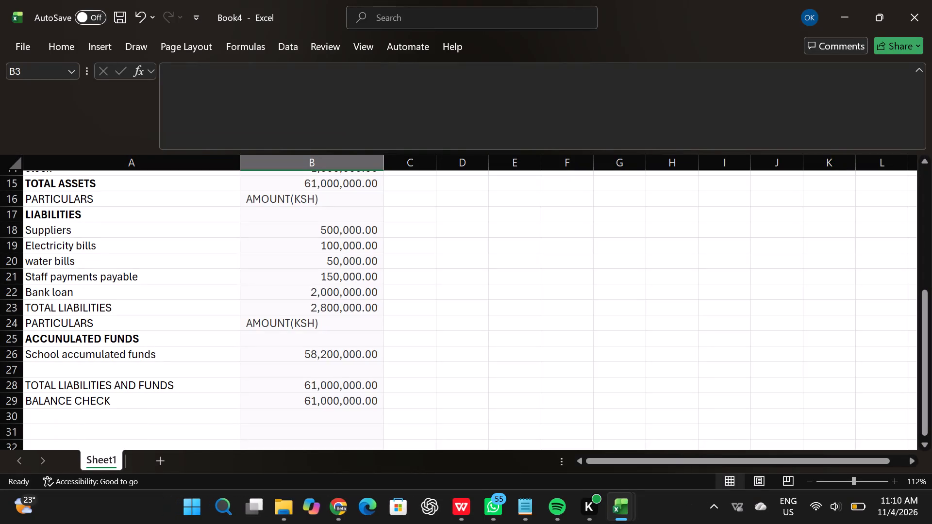
# Close the workbook, saving its changes under the file name BALANCE SHEET 2025 in the personal OneDrive Documents folder.
pyautogui.scroll(-1, 337, 350)
pyautogui.scroll(1, 400, 305)
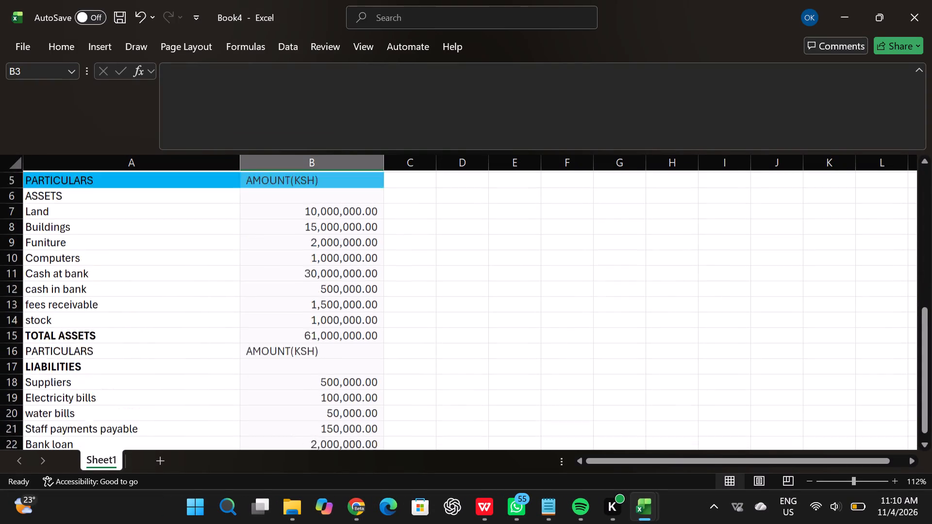
pyautogui.click(908, 19)
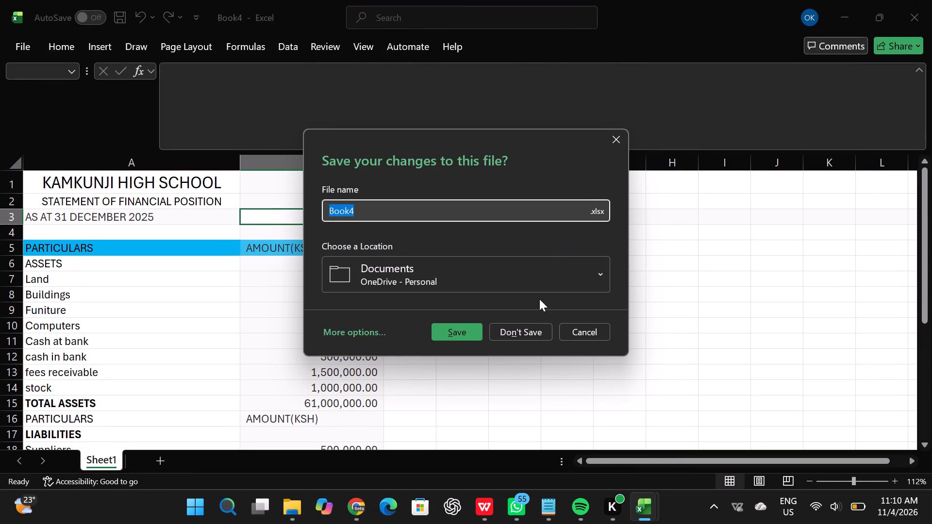
pyautogui.click(462, 204)
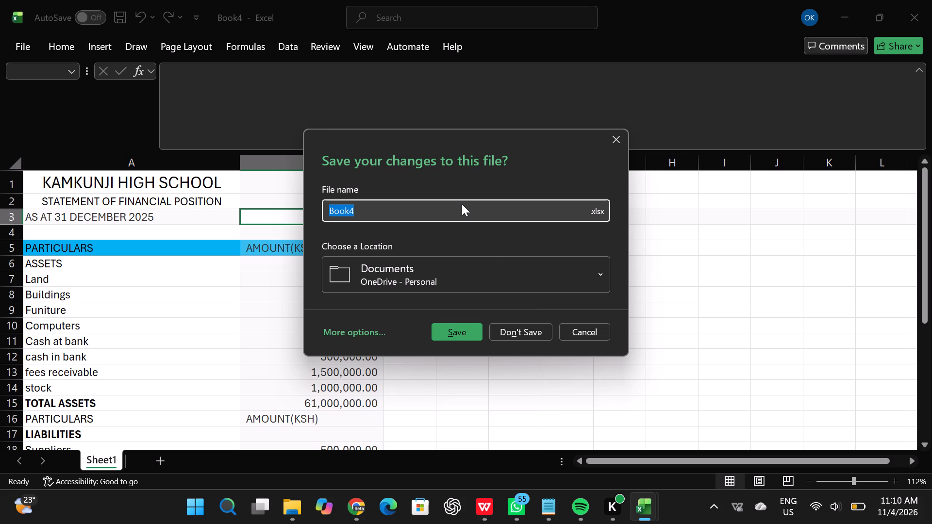
pyautogui.press('BackSpace')
pyautogui.press('BackSpace')
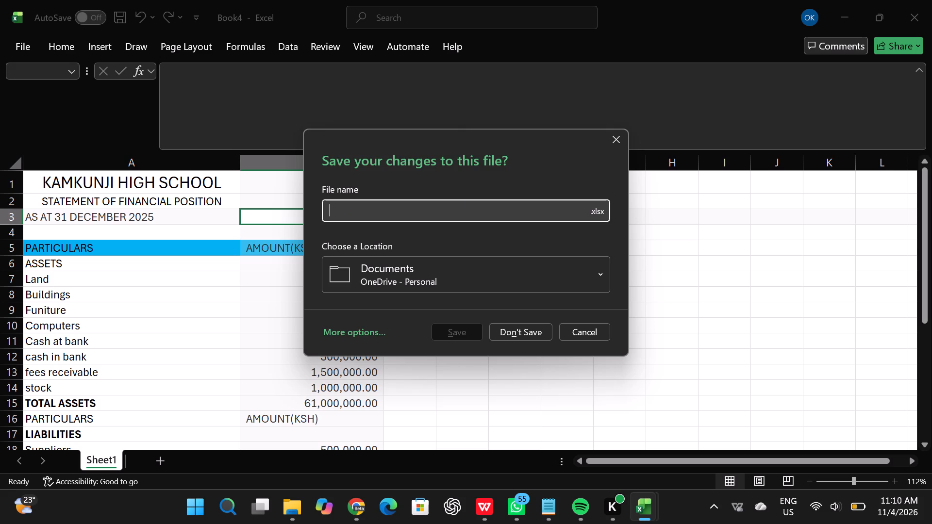
pyautogui.write('BALA')
pyautogui.write('NCE')
pyautogui.press('space')
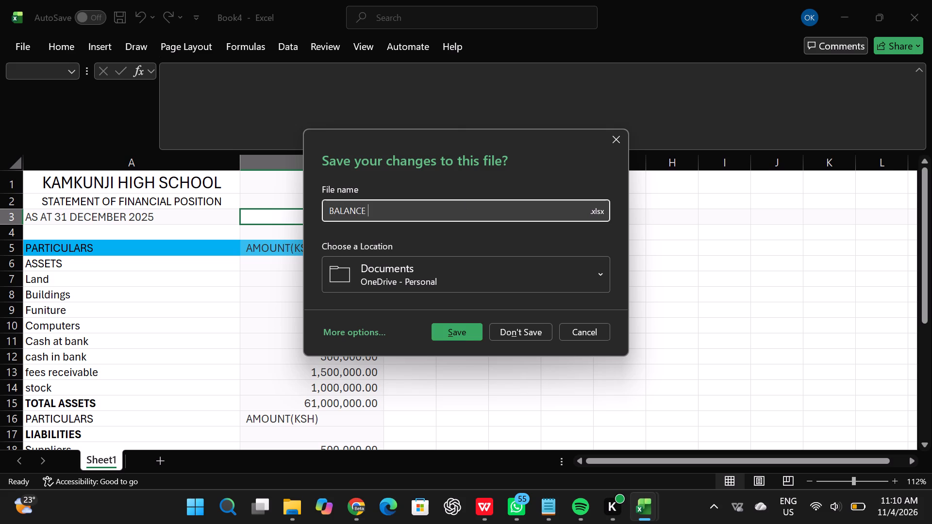
pyautogui.write('SHEE')
pyautogui.write('T')
pyautogui.press('space')
pyautogui.write('2025')
pyautogui.click(450, 323)
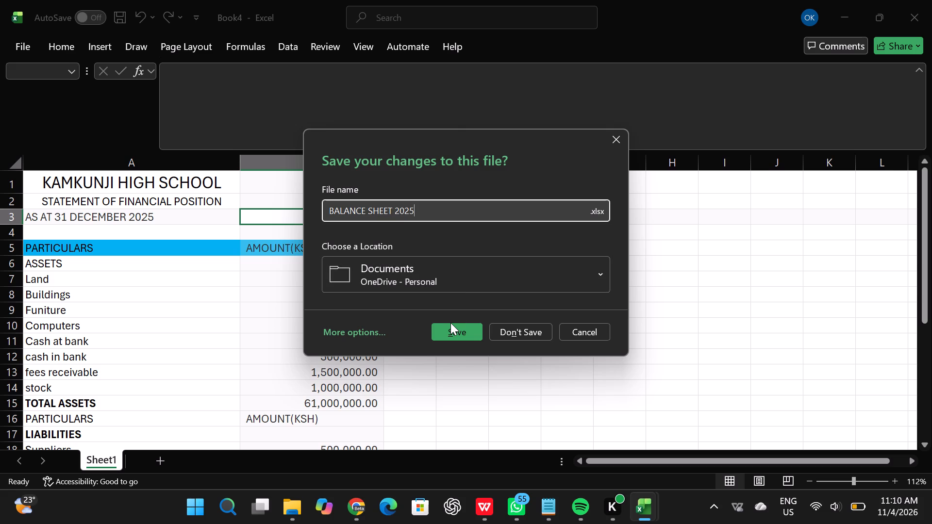
pyautogui.click(452, 326)
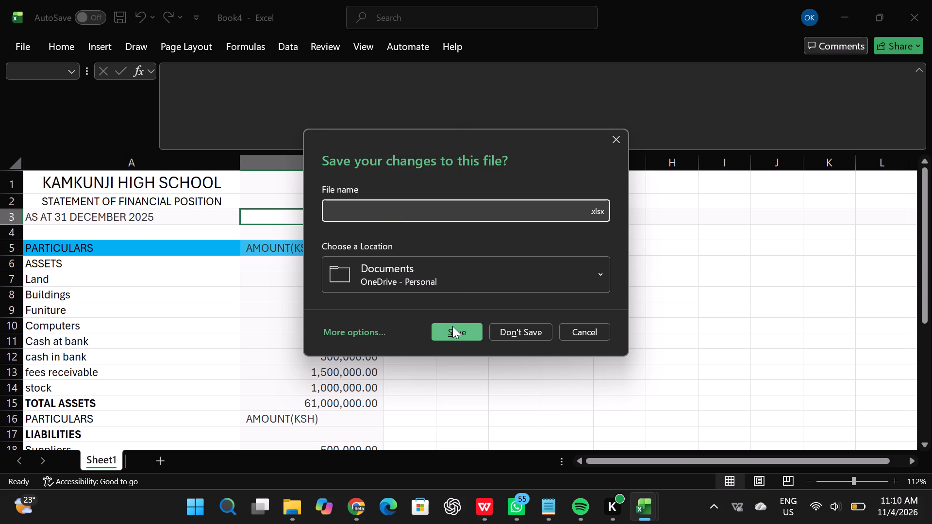
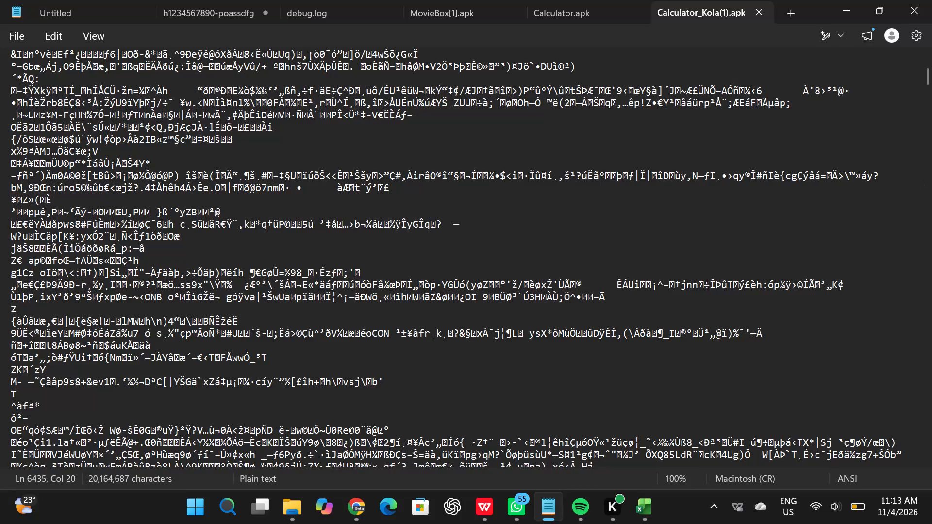
# Minimize the Notepad window and the Book1 workbook window to clear them from the desktop.
pyautogui.click(857, 19)
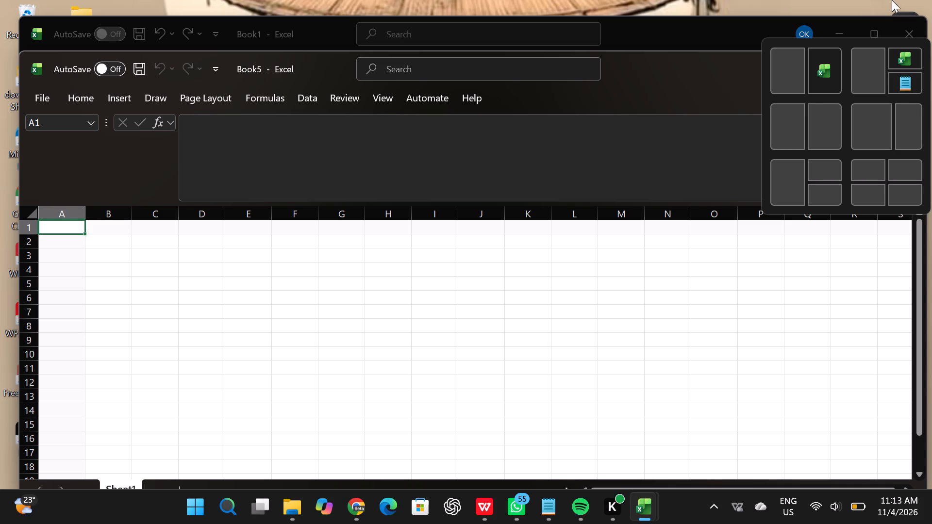
pyautogui.click(843, 27)
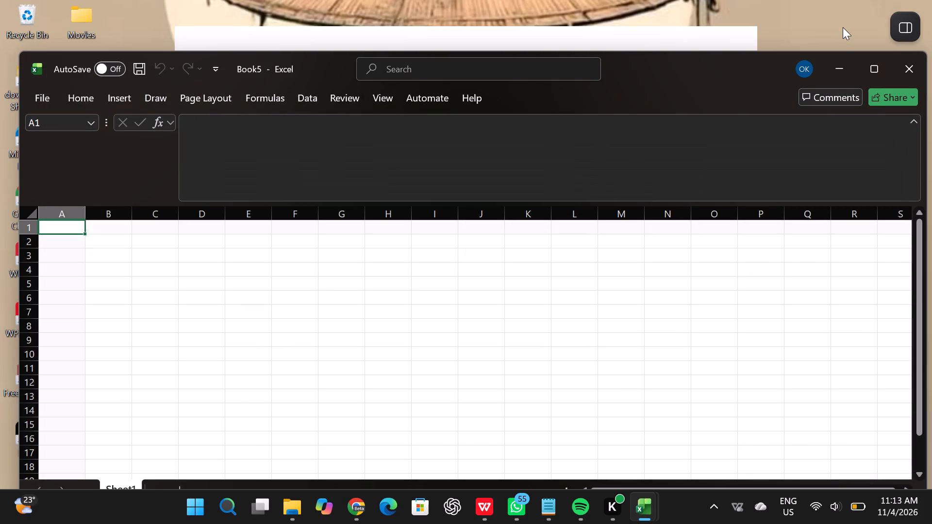